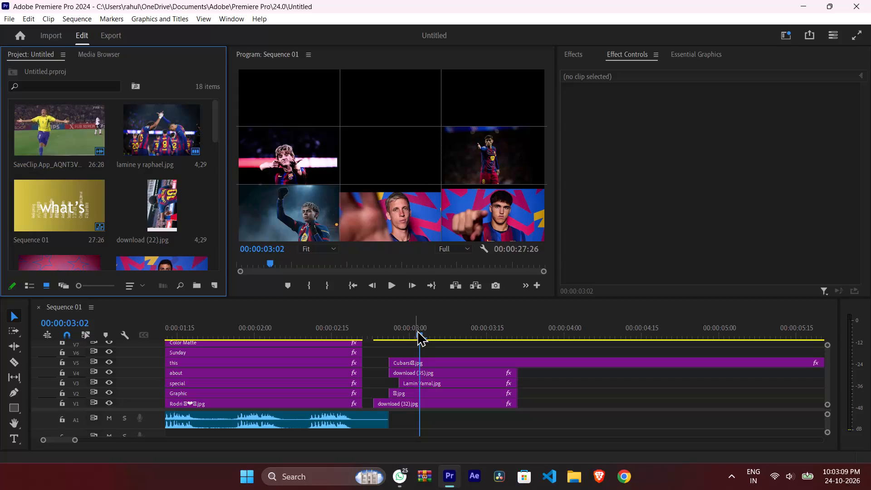
Play back Sequence 01 from an earlier point to review the image grid and the audio timing.
drag(418, 331, 105, 331)
key(space)
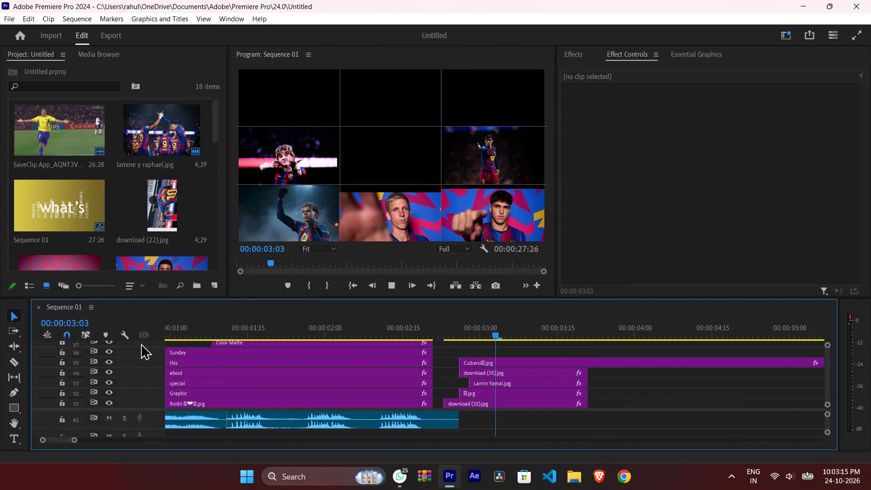
key(space)
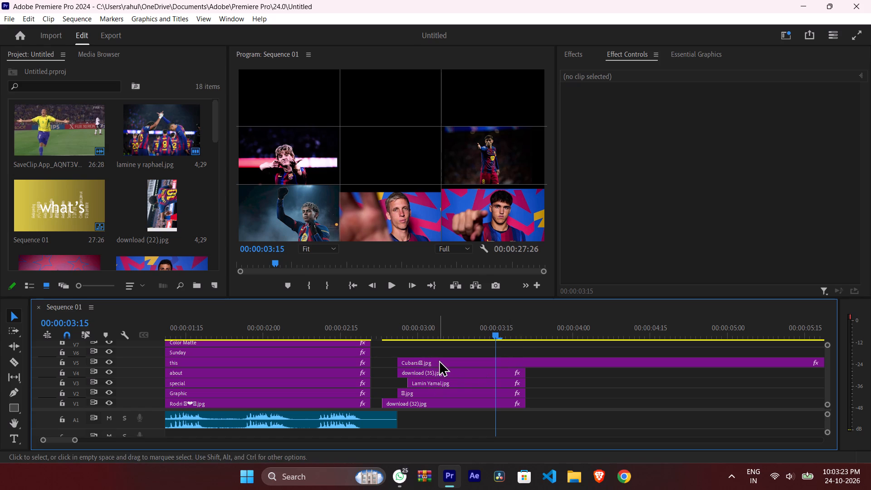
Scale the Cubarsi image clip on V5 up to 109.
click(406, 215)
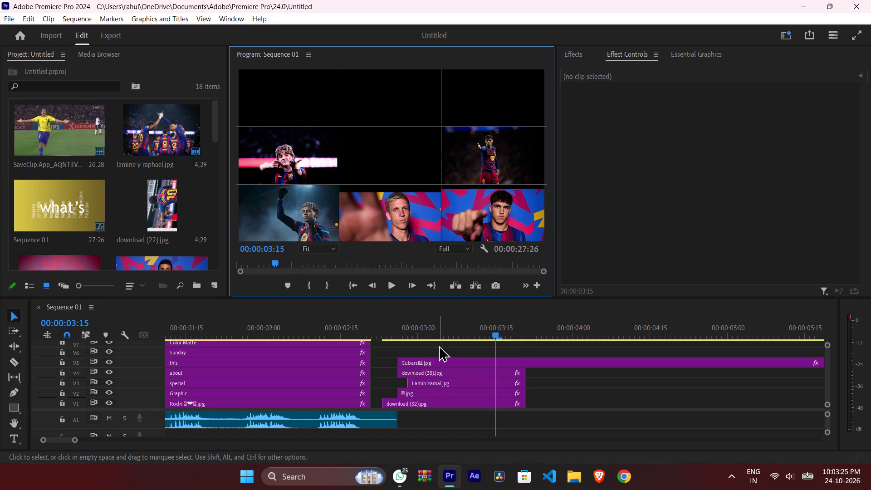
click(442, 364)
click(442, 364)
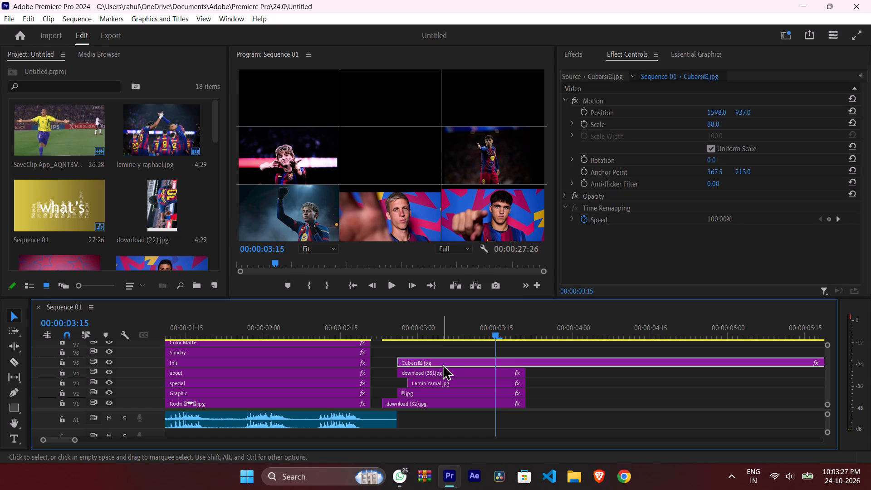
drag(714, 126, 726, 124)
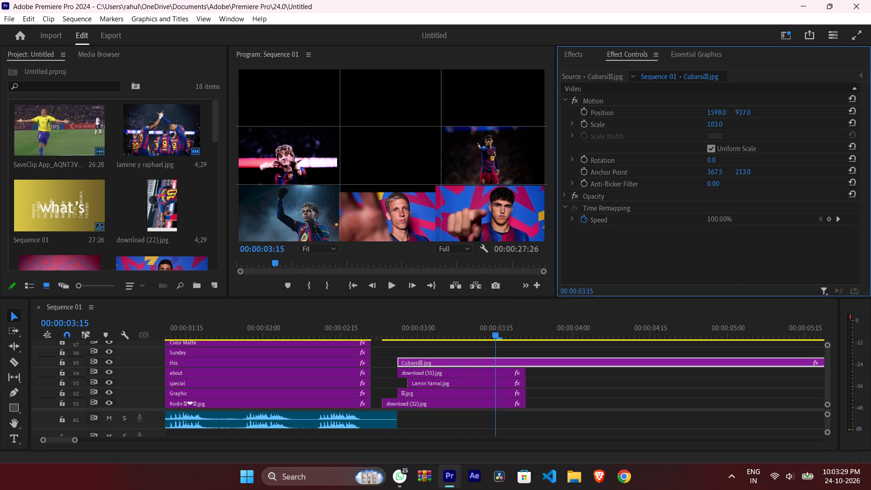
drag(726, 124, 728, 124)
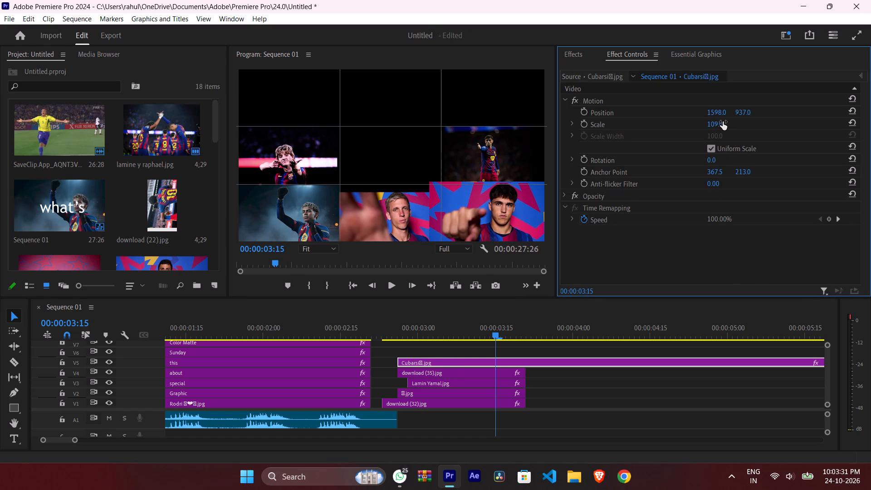
Delete the Cubarsi image clip from V5 and the download (35).jpg clip from V4.
key(Delete)
key(Delete)
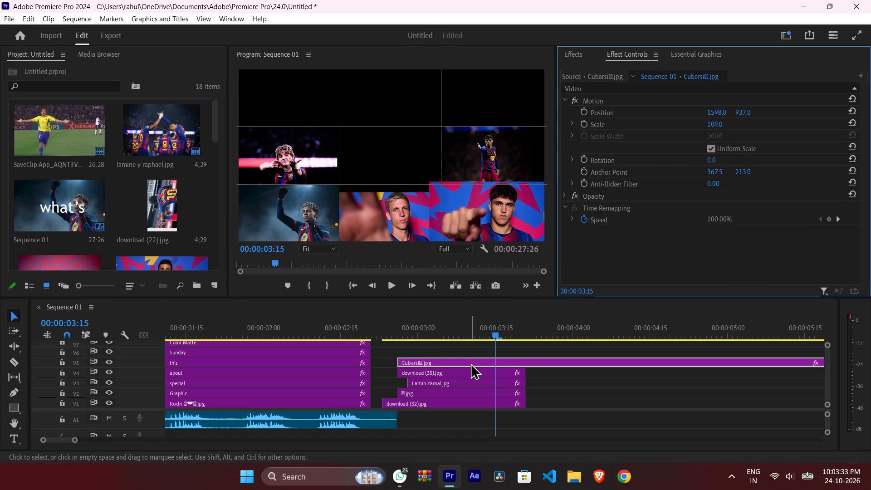
click(449, 361)
key(Delete)
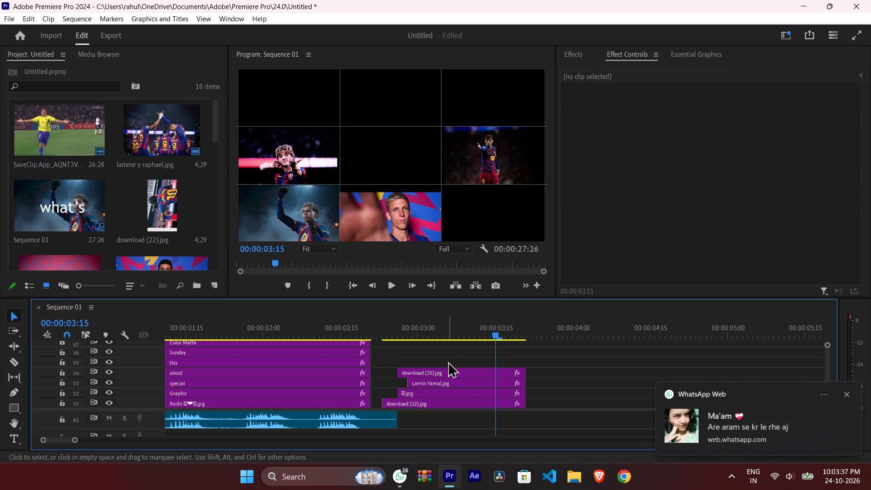
click(460, 372)
key(Delete)
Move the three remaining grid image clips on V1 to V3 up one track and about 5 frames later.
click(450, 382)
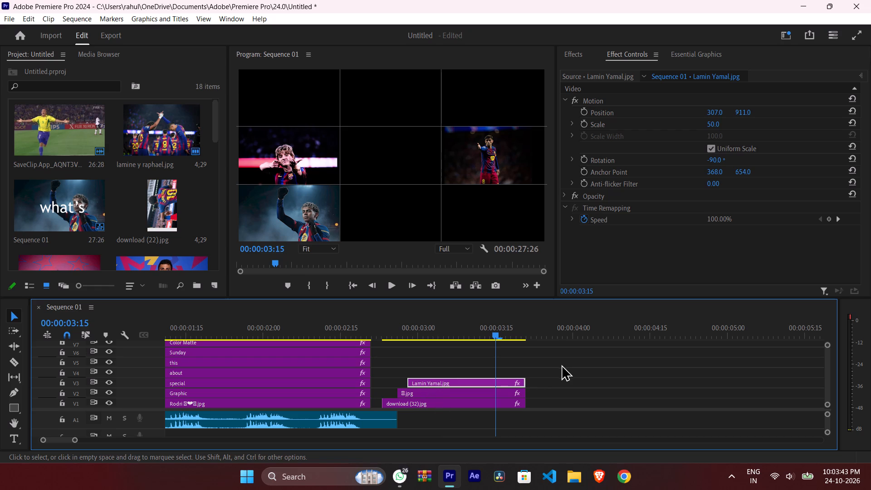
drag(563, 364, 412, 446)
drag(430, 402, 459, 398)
Enlarge the timeline area vertically so all video tracks from V1 to V8 fit in view.
scroll(421, 398, down, 2)
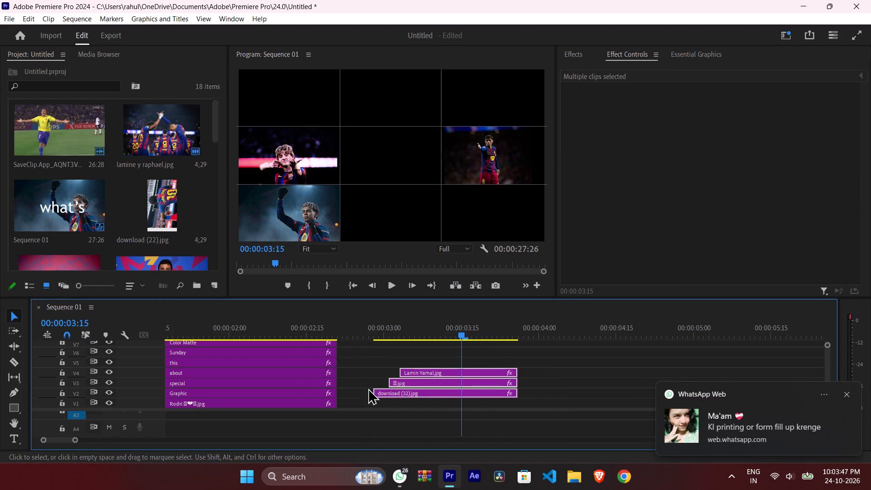
scroll(361, 379, down, 4)
scroll(361, 379, up, 13)
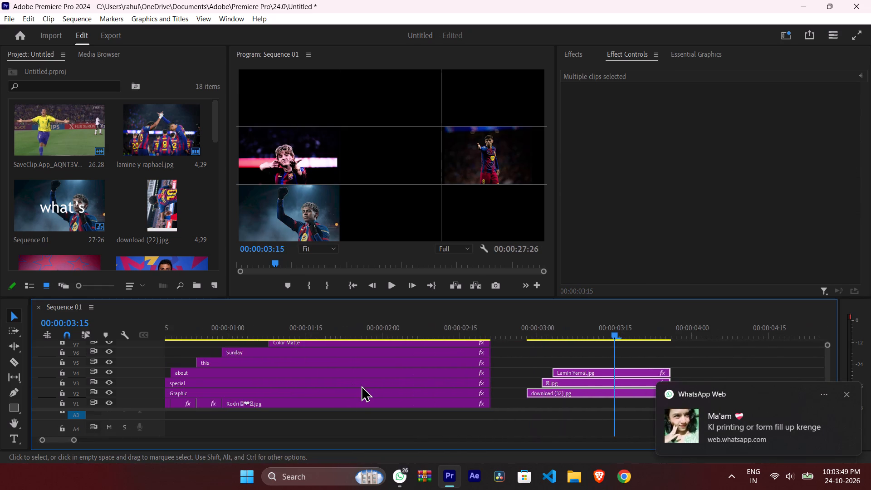
scroll(361, 387, up, 10)
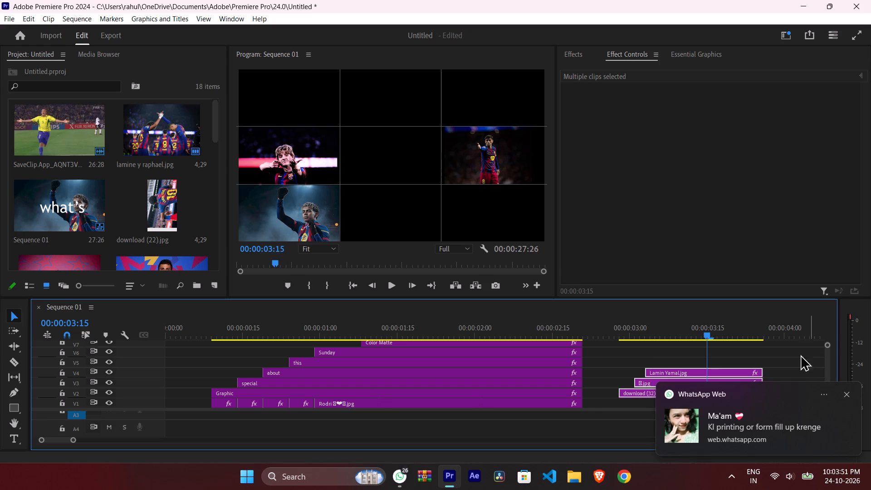
drag(467, 297, 477, 178)
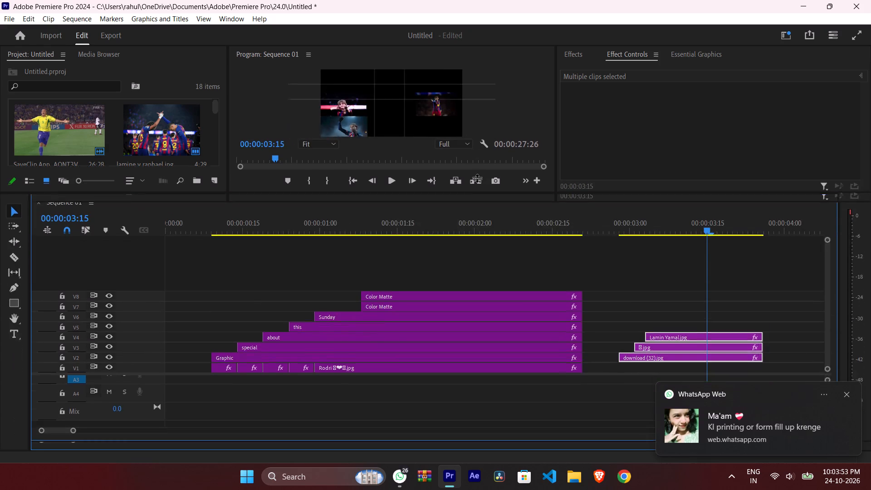
drag(477, 178, 480, 156)
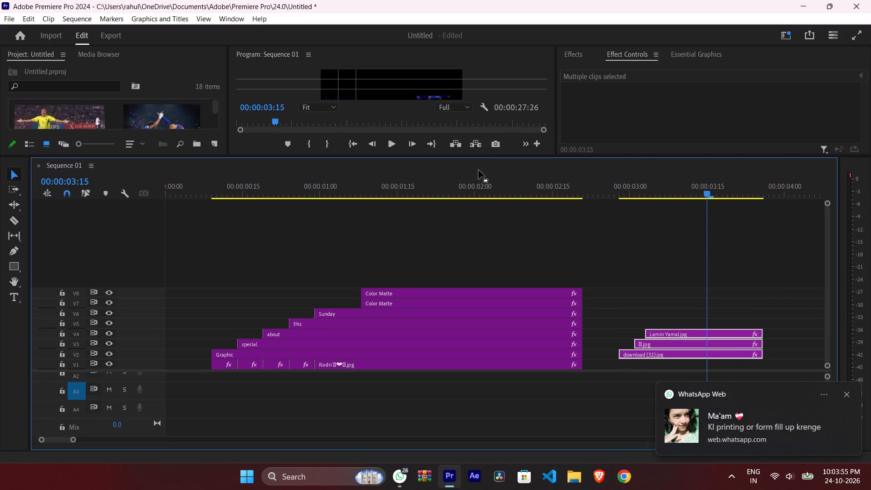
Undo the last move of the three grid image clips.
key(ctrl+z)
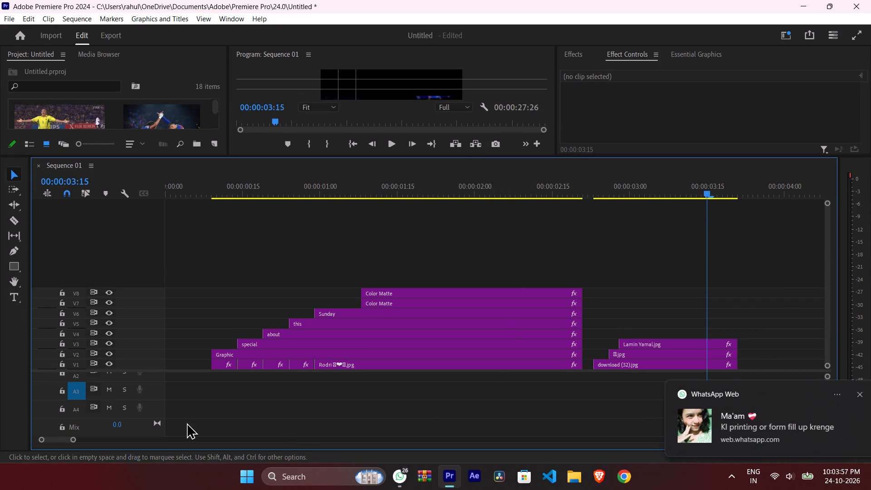
Increase the height of the audio tracks so the A1 waveform shows in large detail.
scroll(215, 413, up, 3)
scroll(215, 413, down, 3)
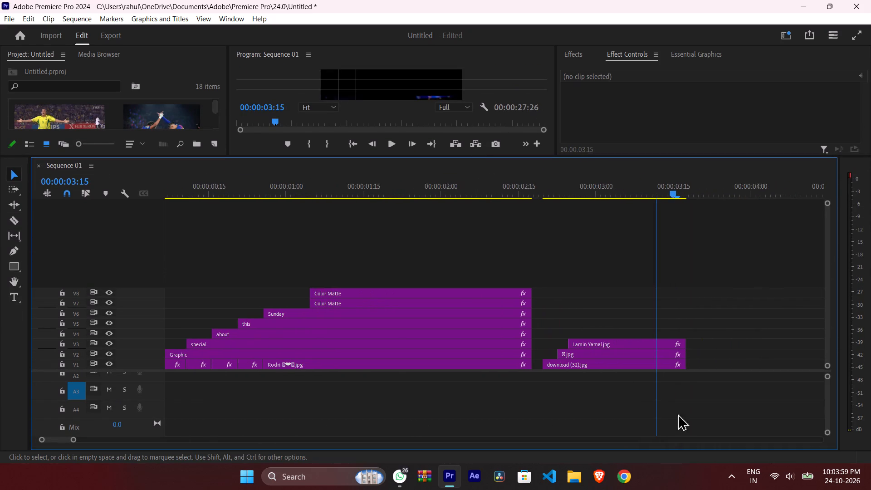
drag(825, 375, 826, 383)
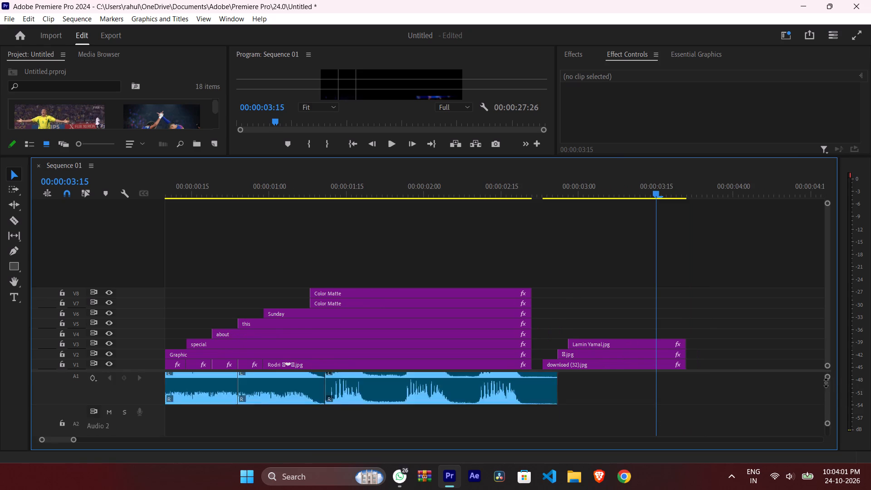
drag(826, 383, 822, 380)
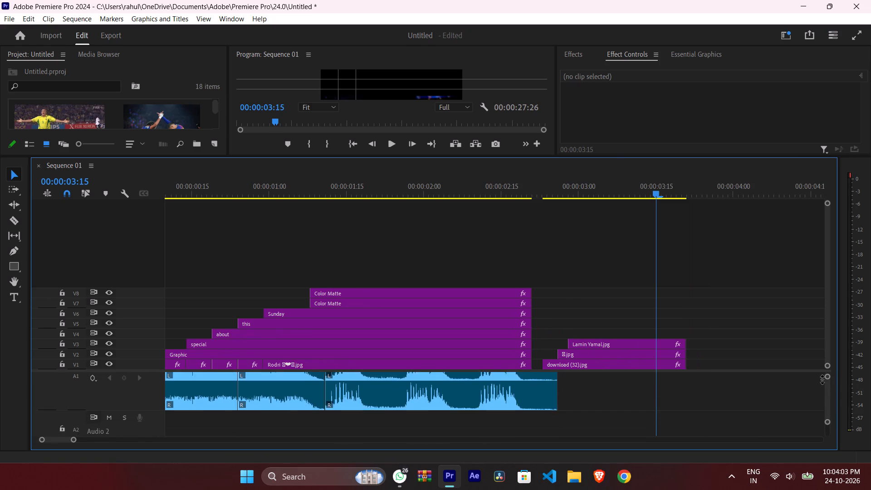
drag(822, 380, 822, 379)
scroll(602, 408, up, 2)
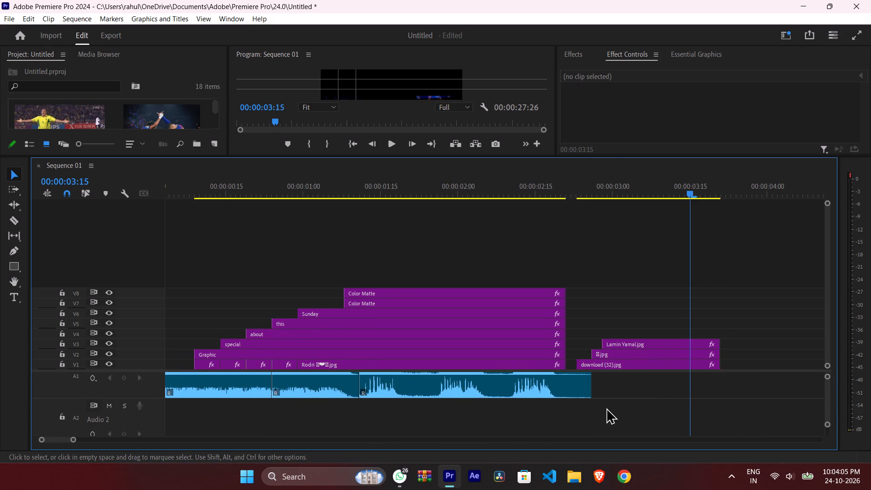
drag(827, 375, 827, 387)
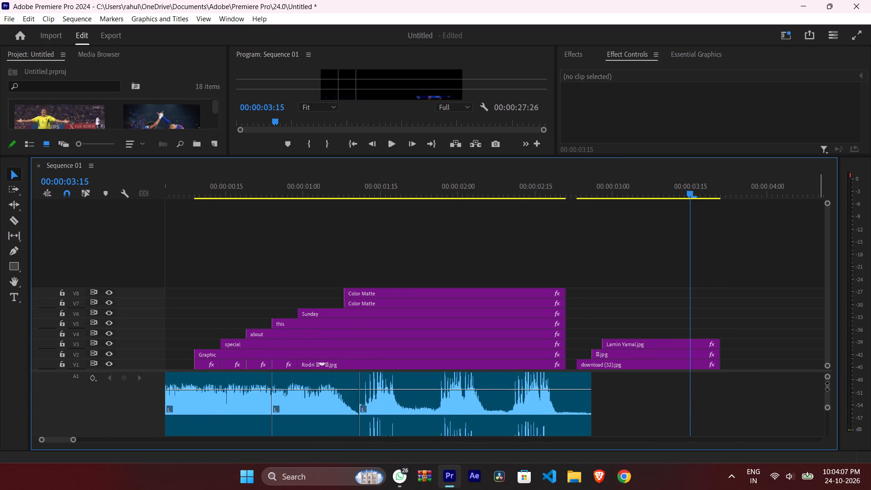
Reduce the audio track heights until tracks A1 to A4 and the Mix track all fit in the timeline.
drag(827, 387, 827, 372)
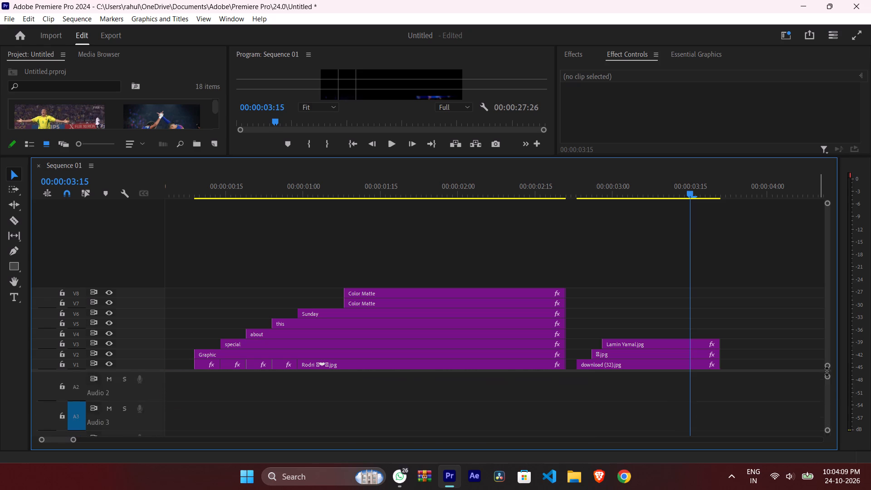
drag(827, 372, 827, 373)
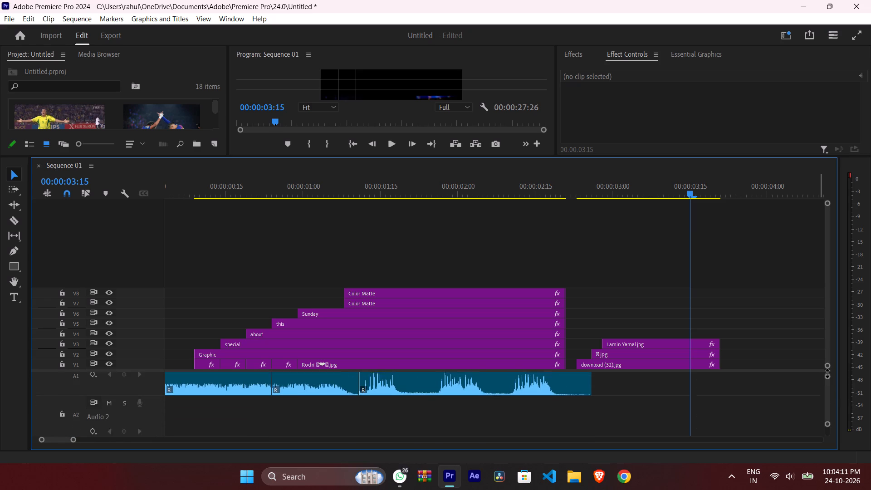
drag(827, 373, 826, 353)
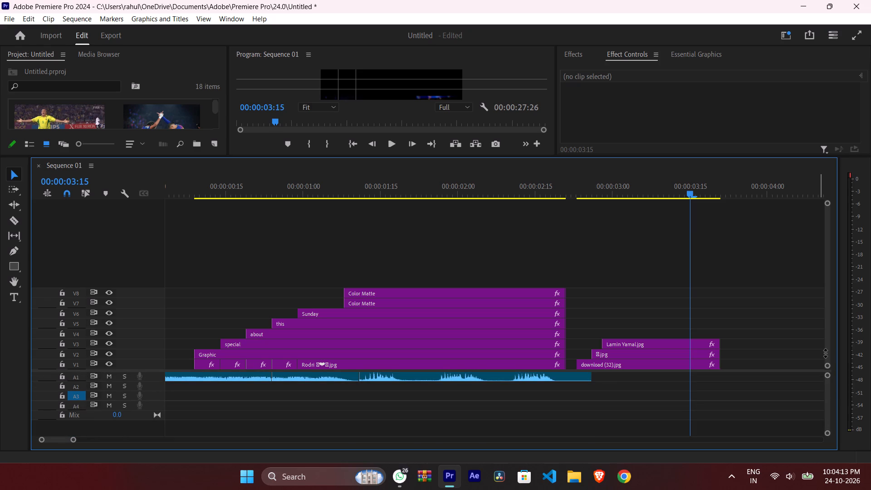
drag(826, 353, 825, 353)
Enlarge the program preview area by shrinking the timeline's height while playing the sequence from the beginning.
drag(692, 191, 128, 296)
key(space)
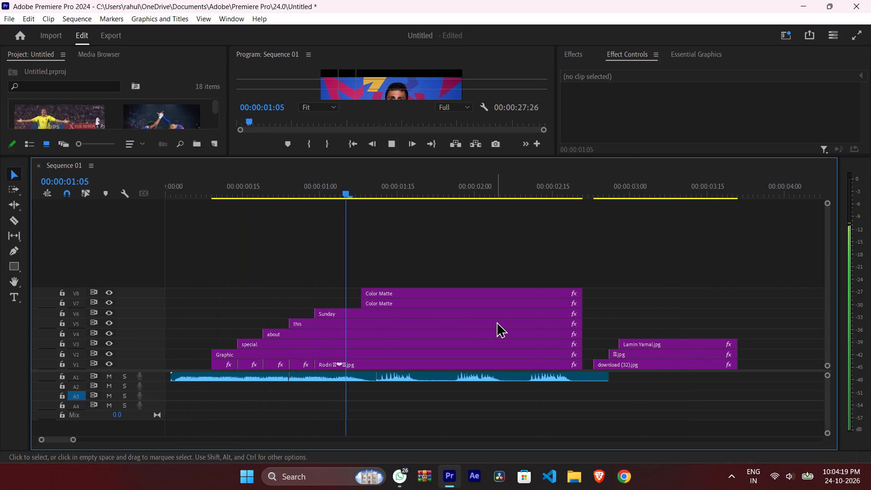
drag(458, 156, 450, 281)
key(space)
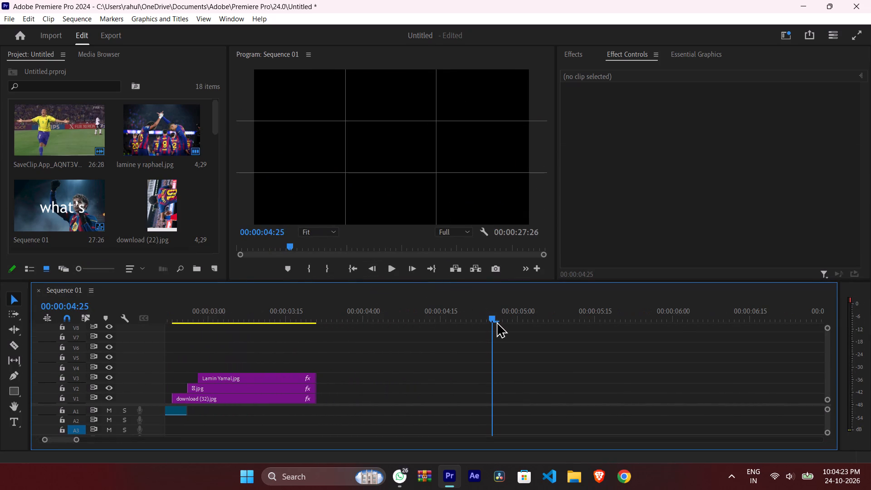
Play the opening titles from 00:00:00:00 to check them against the audio, then park the playhead at 00:00:00:06.
drag(493, 314, 0, 315)
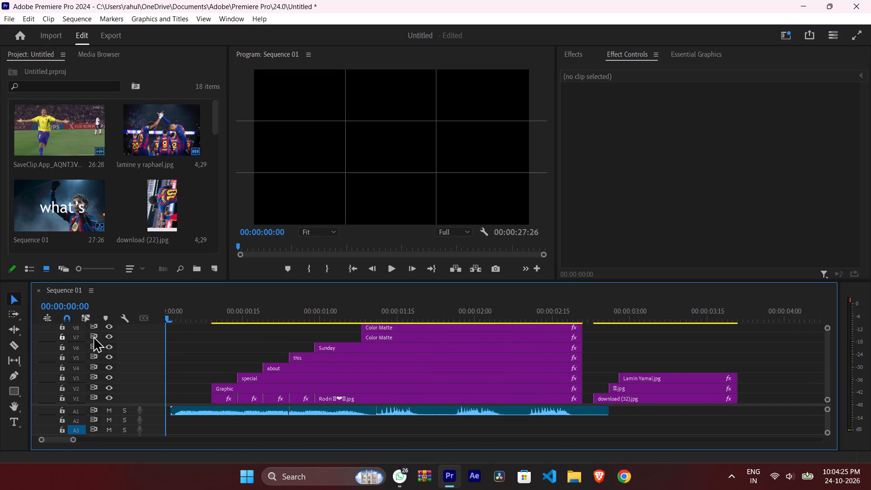
key(space)
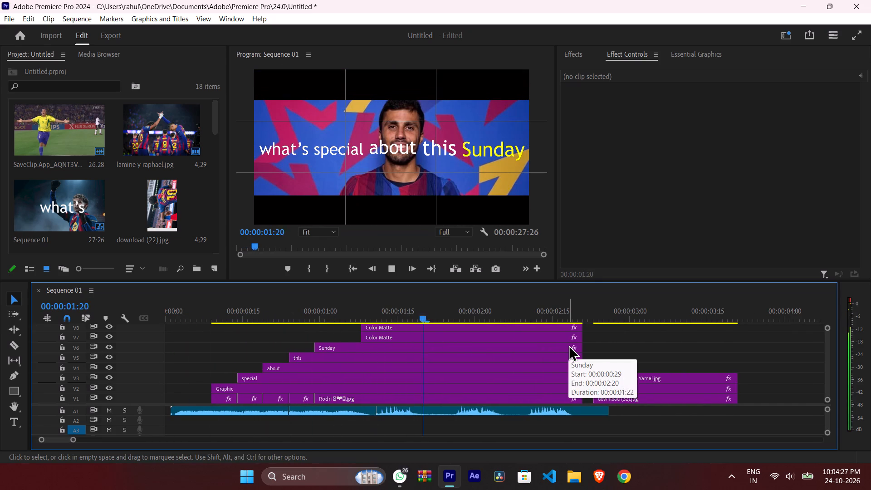
key(space)
drag(440, 317, 223, 318)
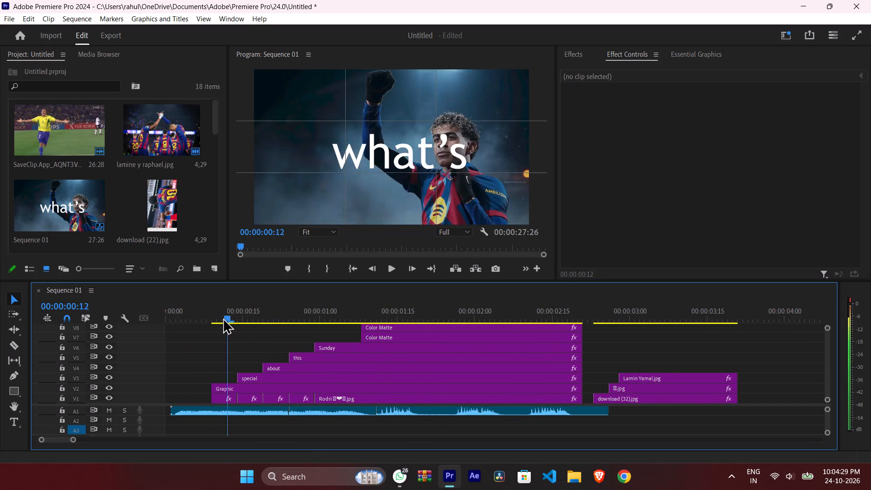
drag(223, 318, 196, 317)
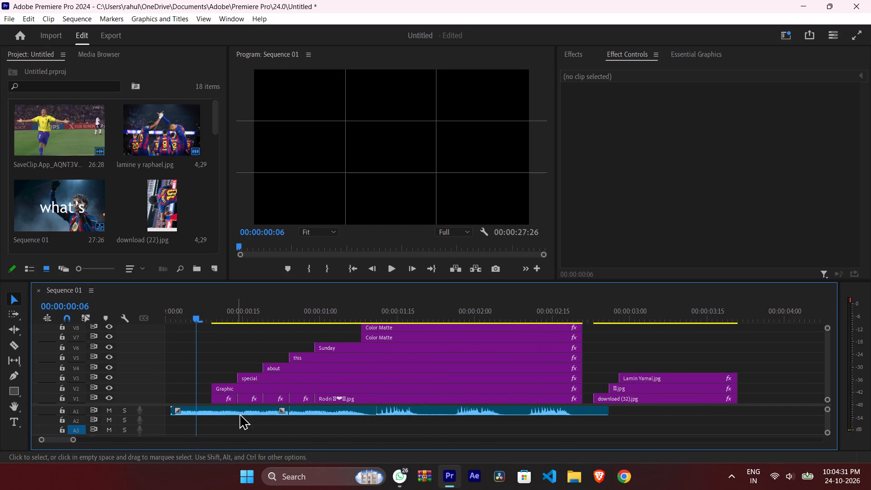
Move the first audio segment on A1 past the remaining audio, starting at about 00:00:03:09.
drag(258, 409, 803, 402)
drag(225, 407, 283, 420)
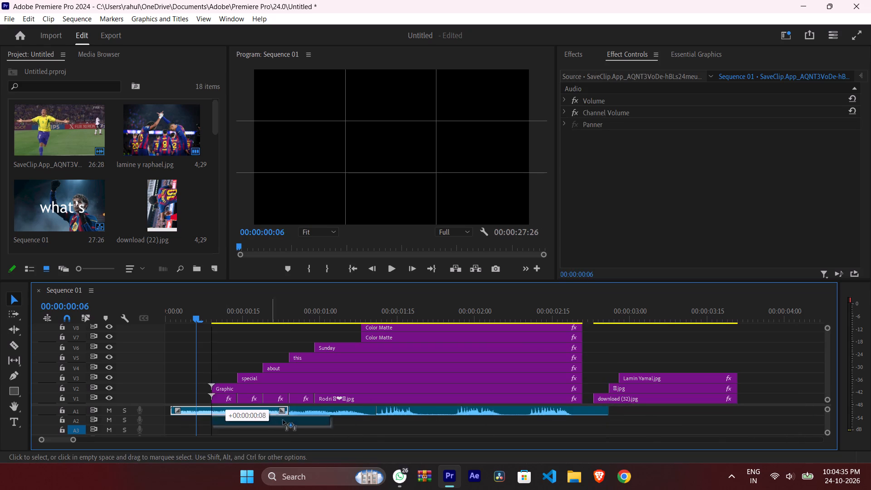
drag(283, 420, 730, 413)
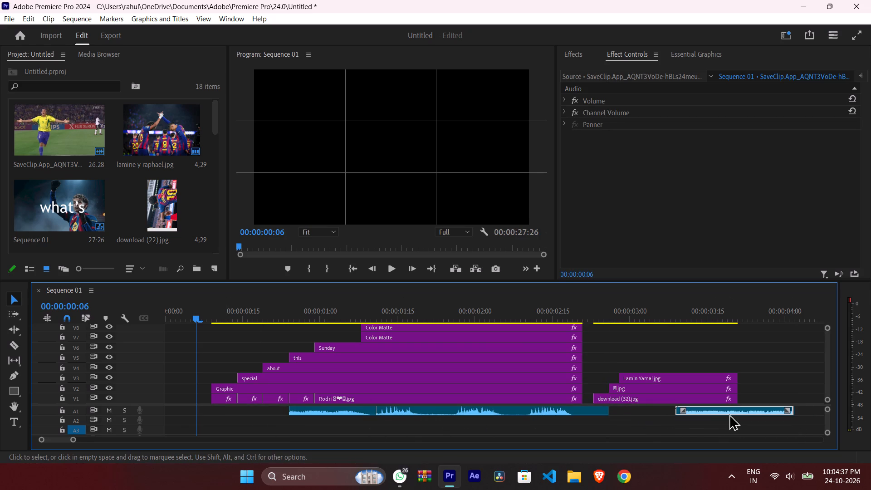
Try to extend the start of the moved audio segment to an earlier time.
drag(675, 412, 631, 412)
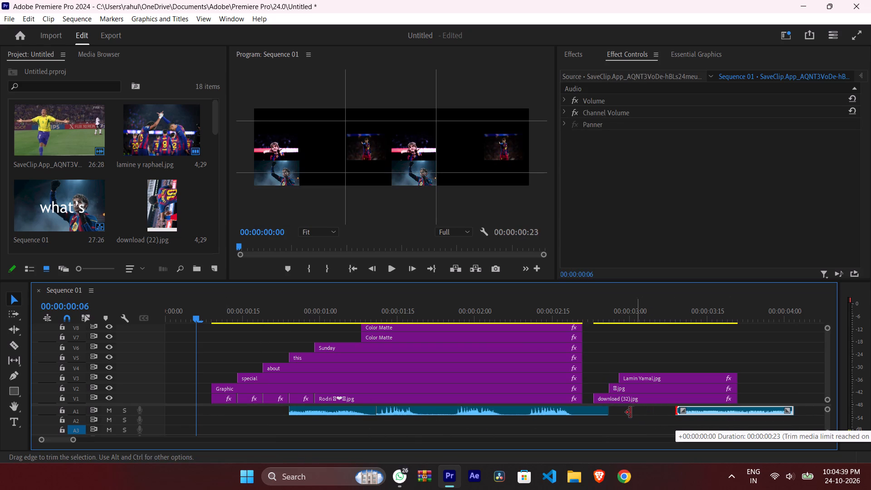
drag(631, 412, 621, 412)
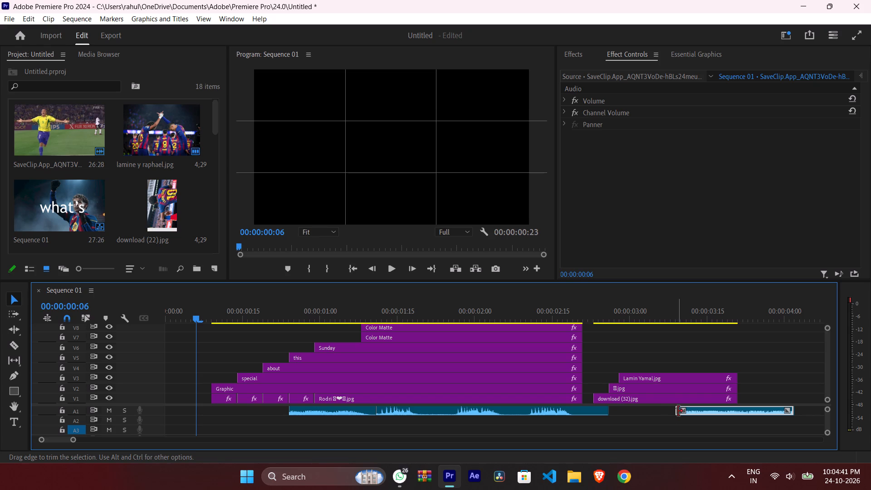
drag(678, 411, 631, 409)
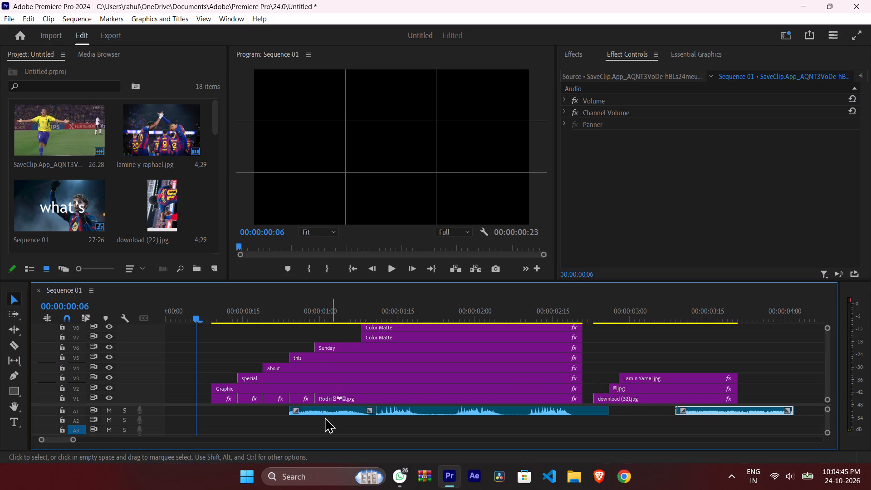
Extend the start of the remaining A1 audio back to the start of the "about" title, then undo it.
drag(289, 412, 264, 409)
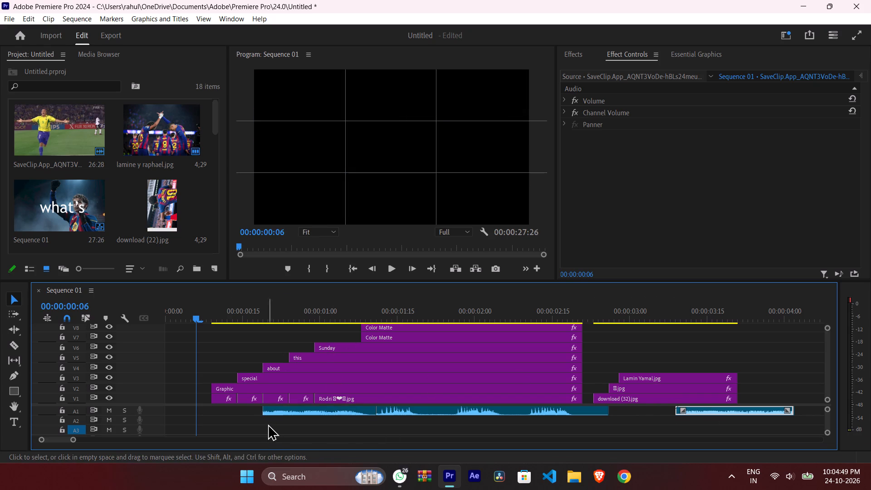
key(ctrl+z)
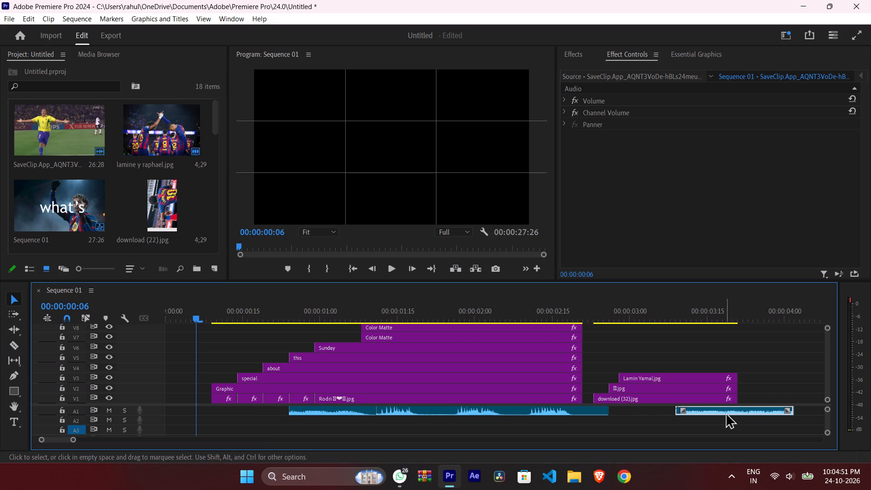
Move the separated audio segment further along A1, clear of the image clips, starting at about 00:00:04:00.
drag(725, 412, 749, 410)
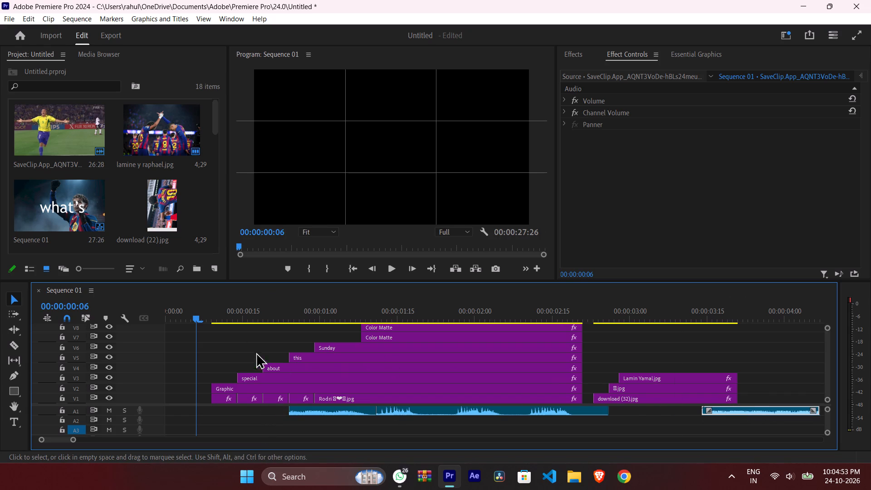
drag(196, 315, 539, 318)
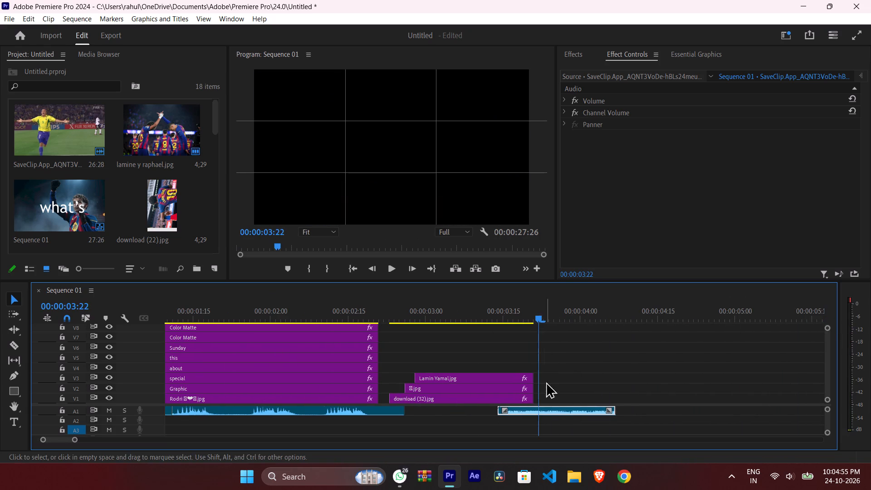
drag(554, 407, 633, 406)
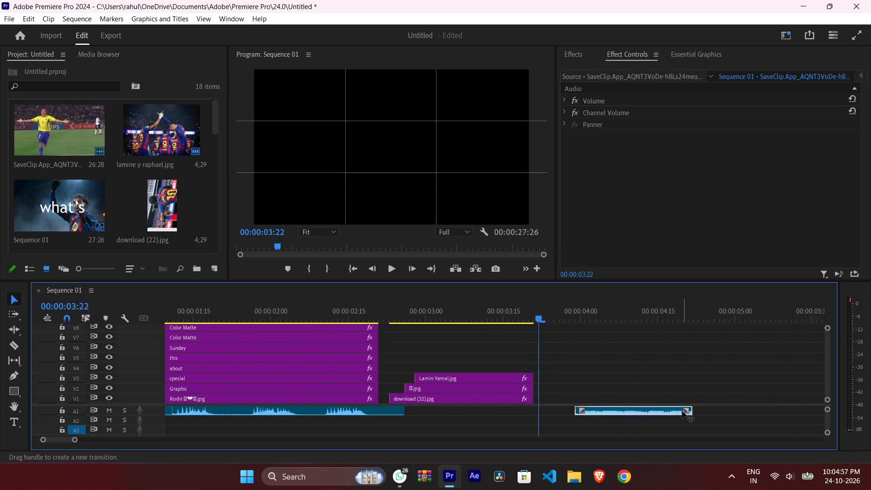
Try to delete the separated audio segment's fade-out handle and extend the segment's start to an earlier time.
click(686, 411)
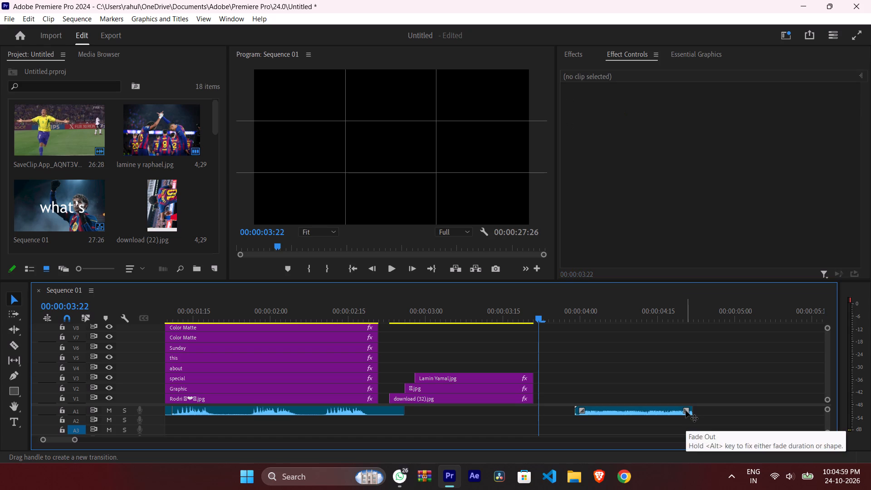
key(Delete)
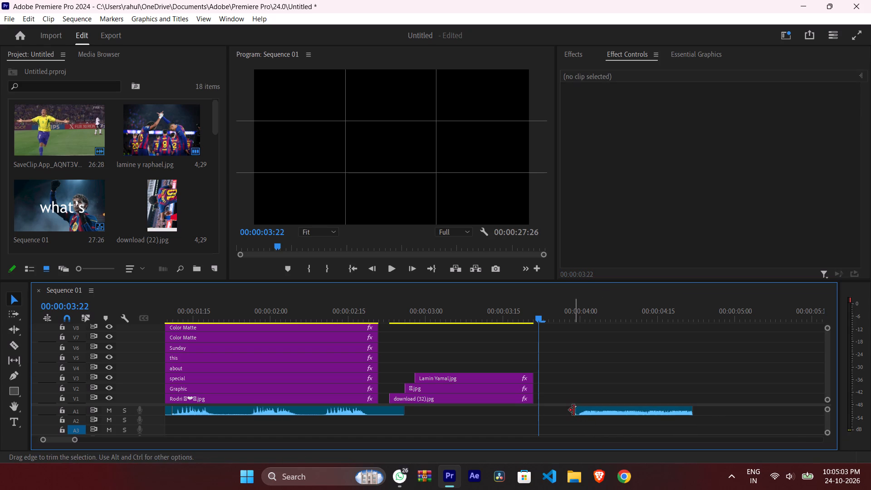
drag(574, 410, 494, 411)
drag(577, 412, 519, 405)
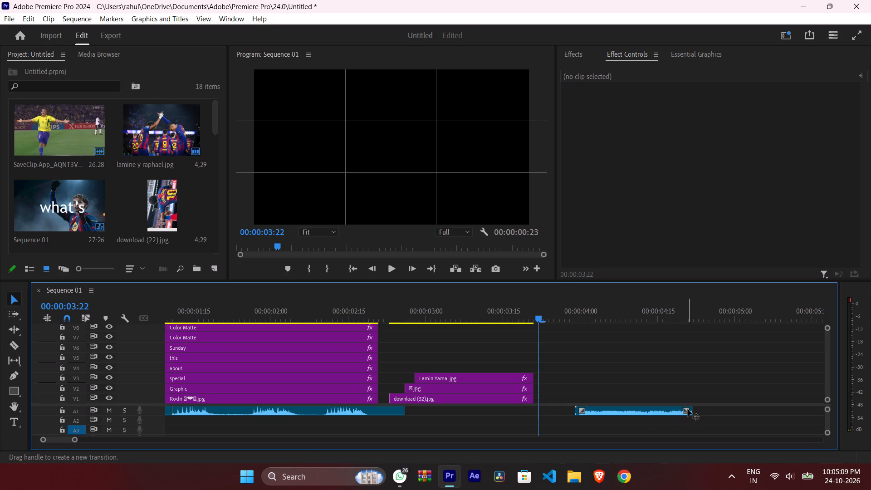
Trim the end of the separated audio segment, shortening it to about 14 frames.
drag(691, 408, 644, 407)
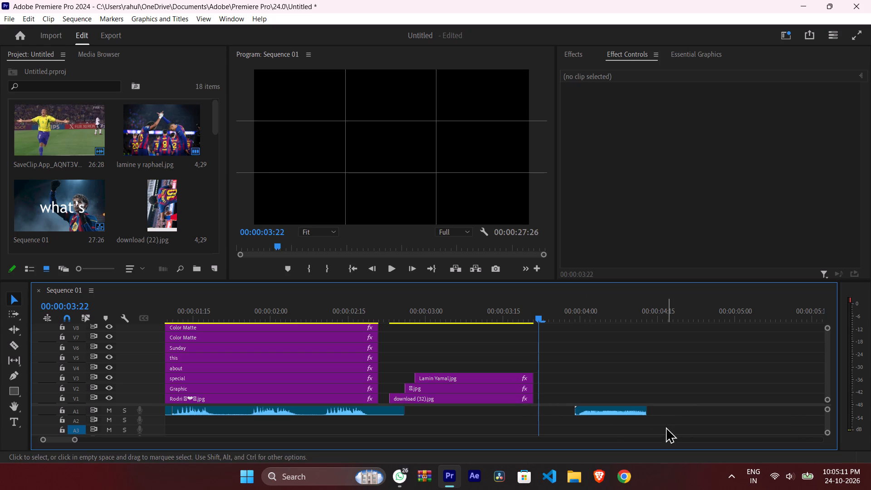
Move the trimmed audio segment back on A1 so it ends directly against the start of the remaining audio.
drag(617, 411, 147, 408)
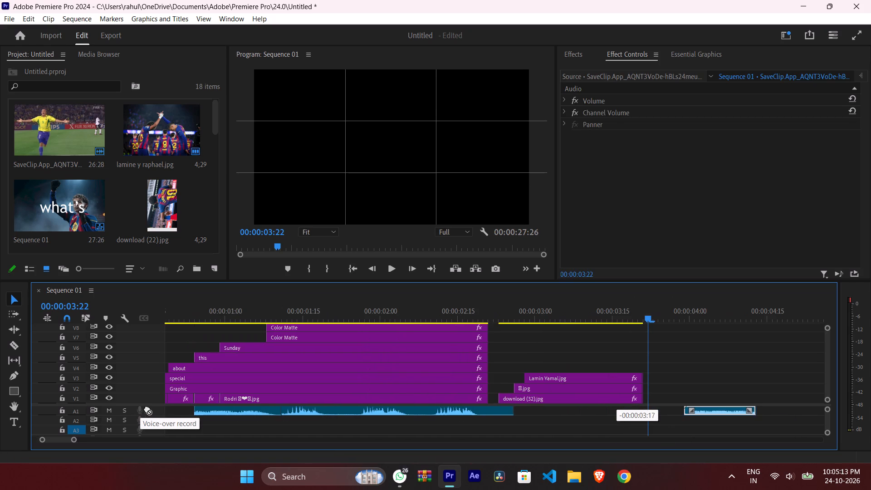
drag(147, 408, 157, 407)
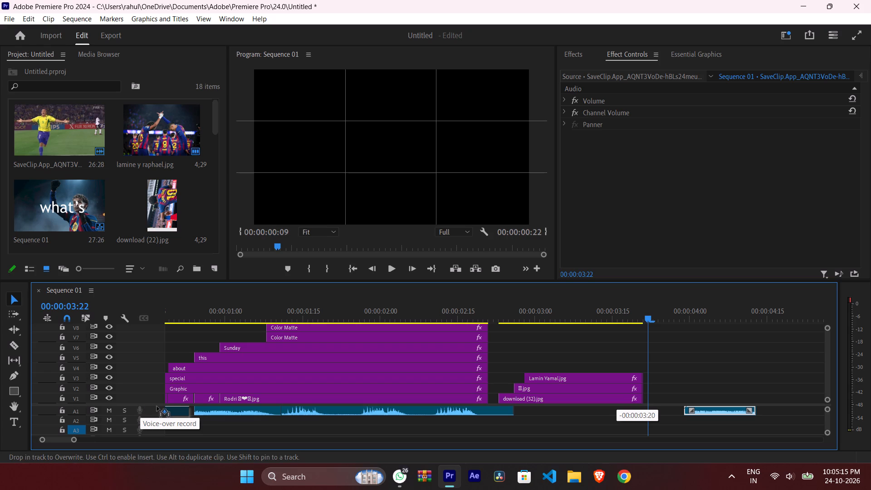
drag(157, 407, 165, 404)
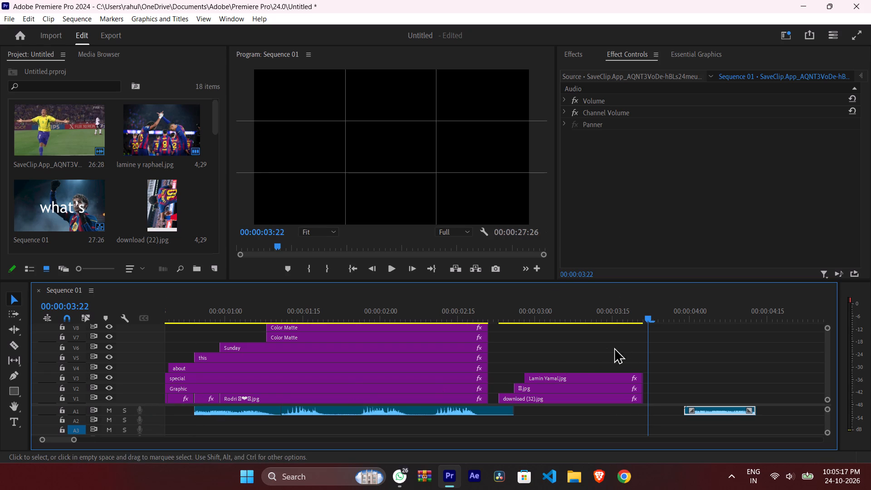
drag(723, 408, 161, 412)
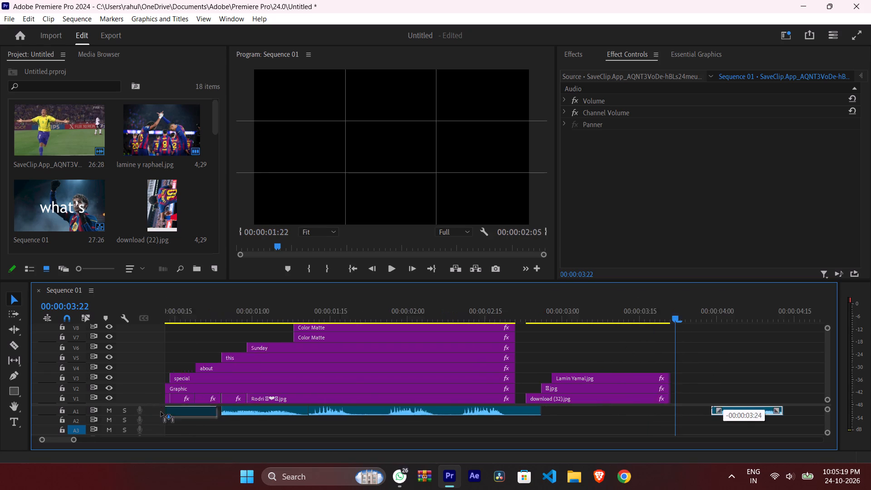
drag(161, 412, 254, 411)
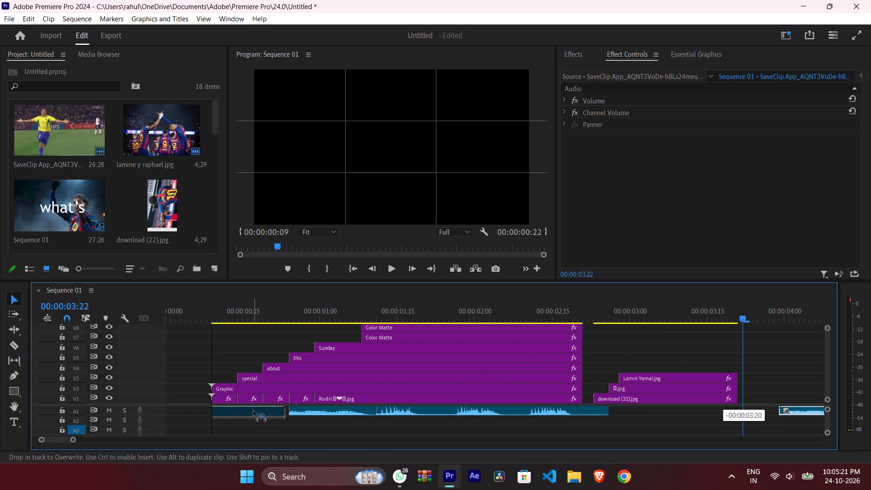
drag(254, 411, 255, 412)
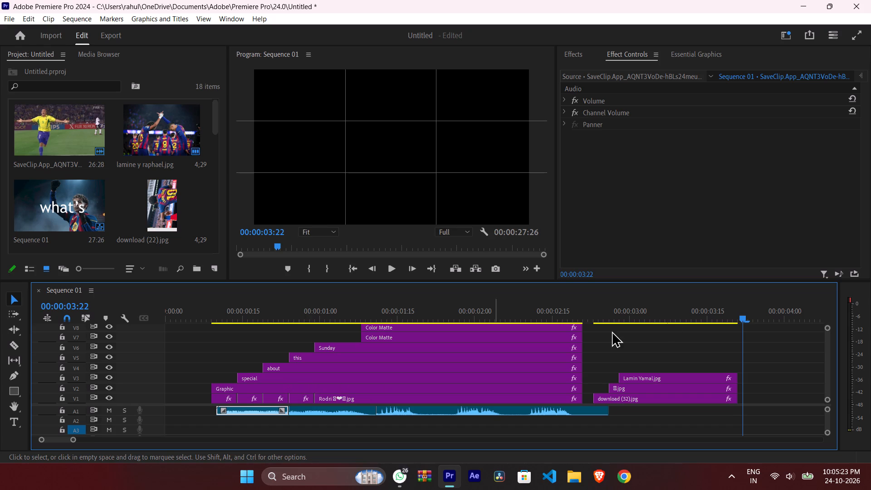
Play the opening from 00:00:00:00 to check the shortened audio against the title words.
drag(746, 318, 0, 350)
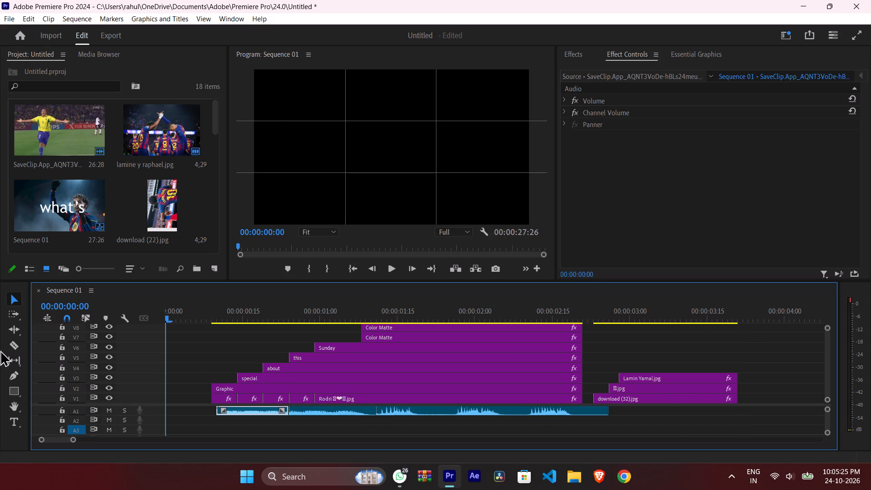
key(space)
key(space)
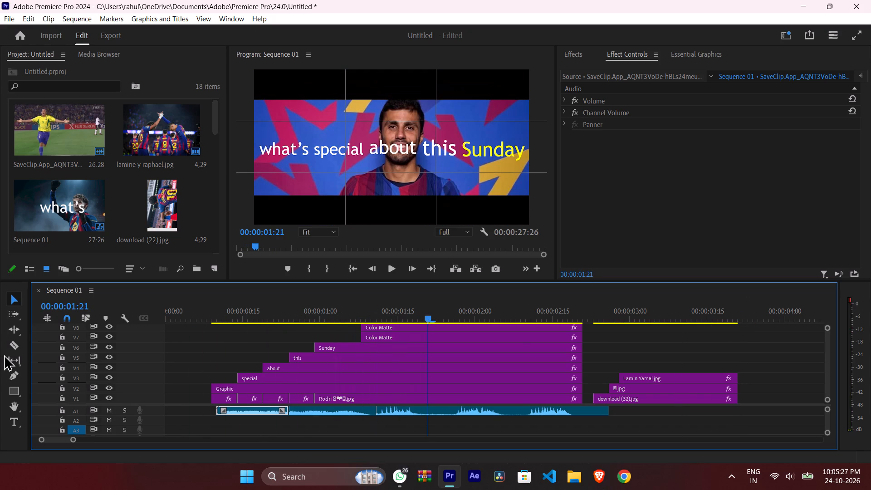
Replay the opening from 00:00:00:00 several times to check the shortened audio against the title words.
drag(427, 316, 0, 316)
key(space)
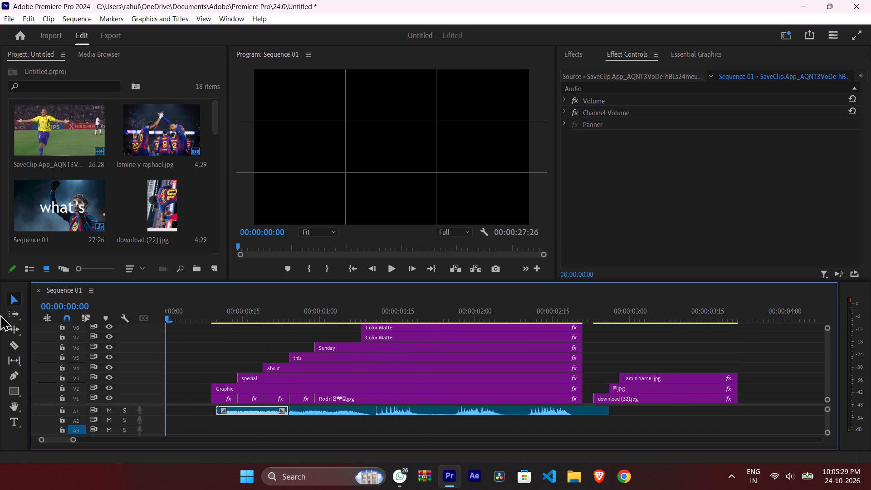
key(space)
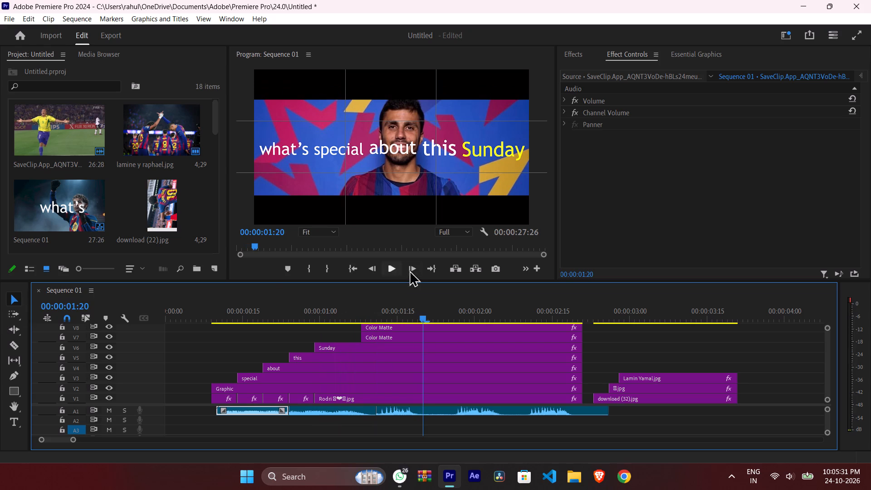
drag(422, 317, 45, 311)
key(space)
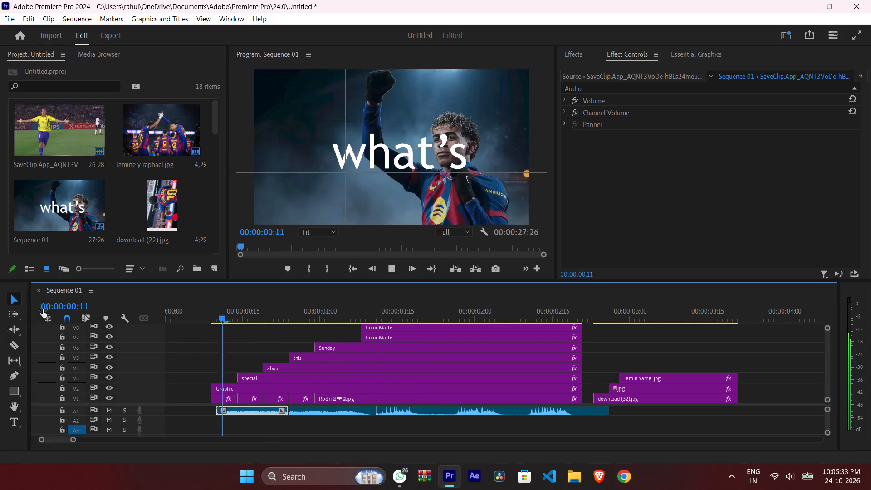
key(space)
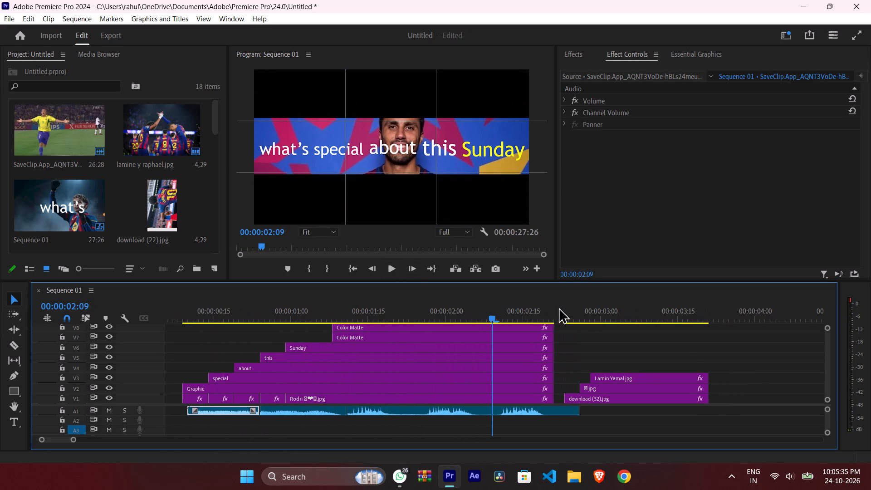
drag(492, 314, 0, 295)
key(space)
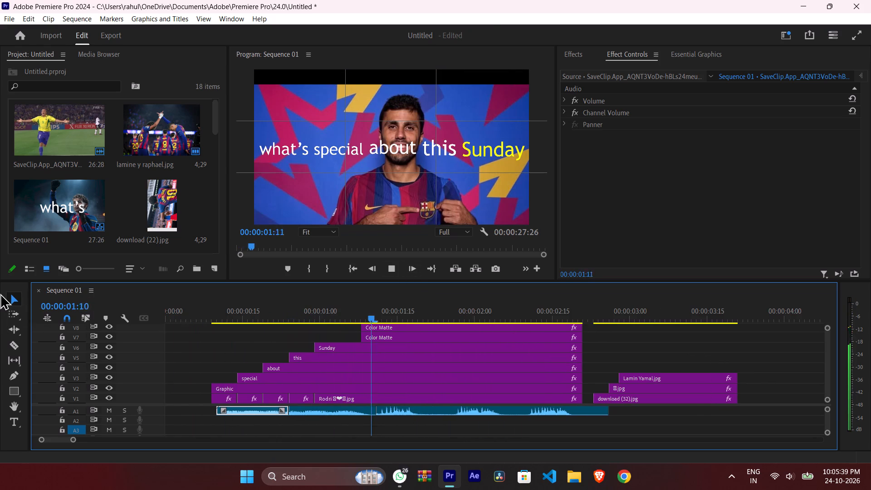
key(space)
drag(459, 315, 0, 315)
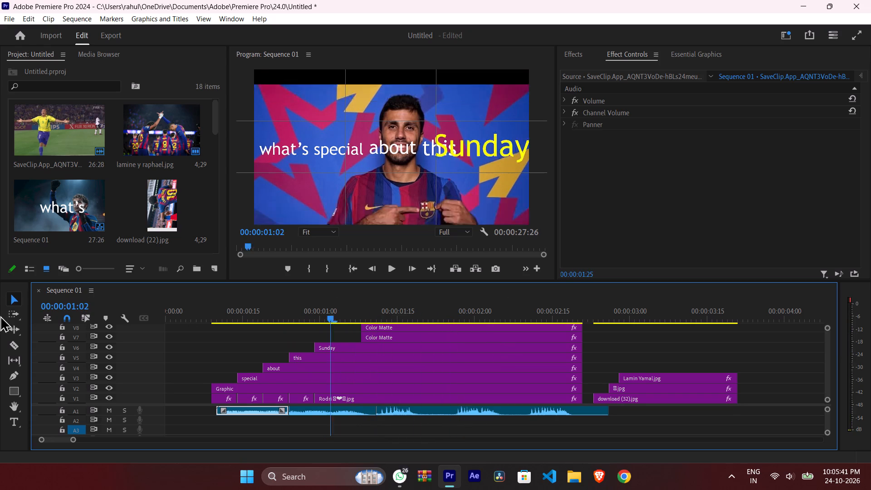
drag(0, 315, 0, 307)
key(space)
key(space)
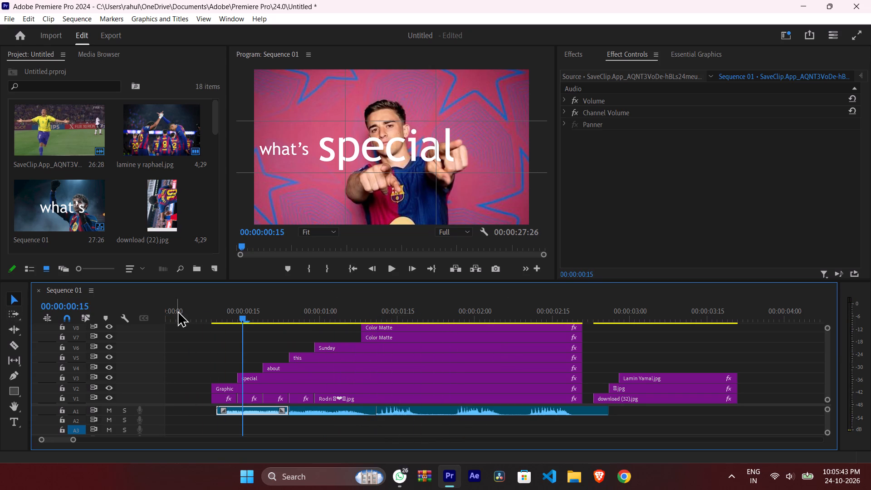
Play from the sequence start through the Sunday title and into the player photo grid to check the audio and picture flow.
drag(242, 311, 214, 311)
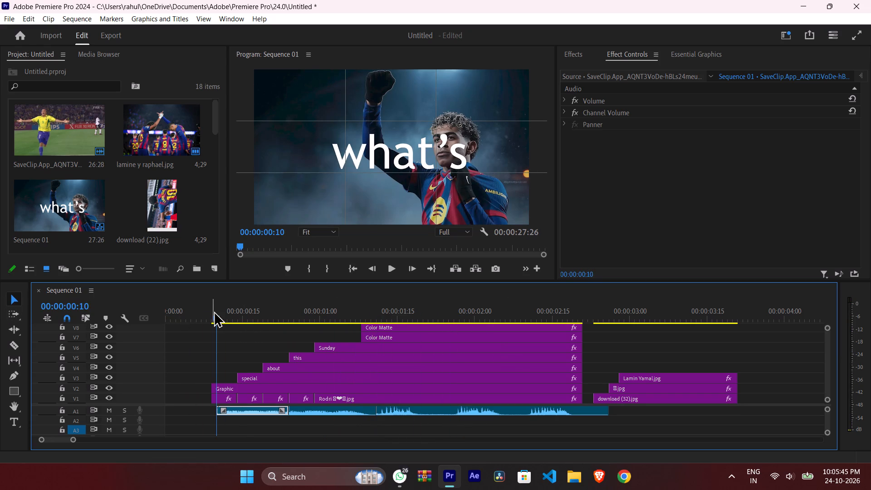
drag(214, 311, 71, 305)
key(space)
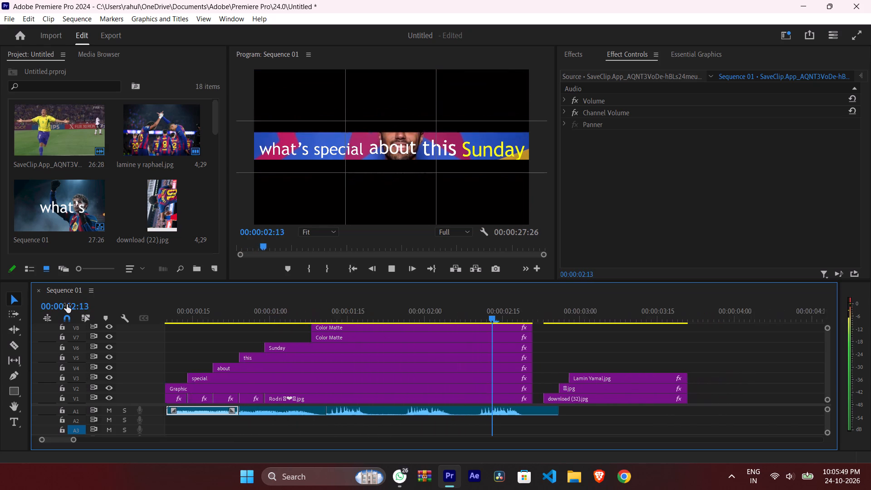
key(space)
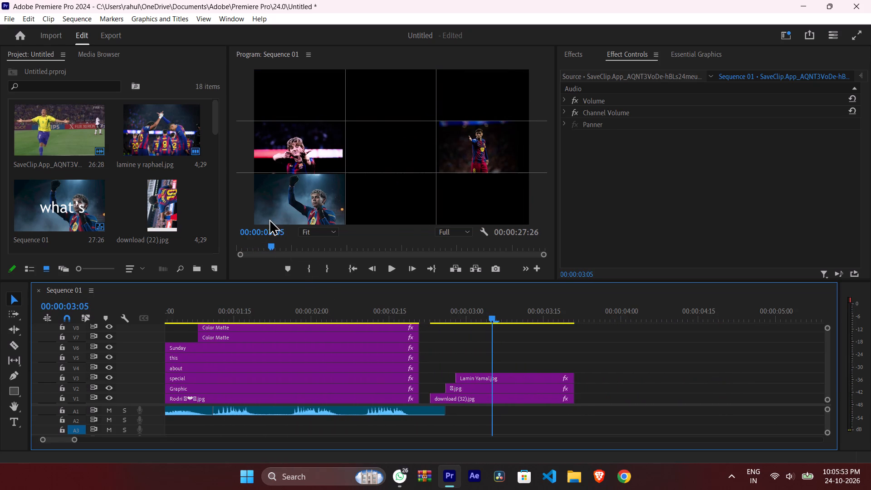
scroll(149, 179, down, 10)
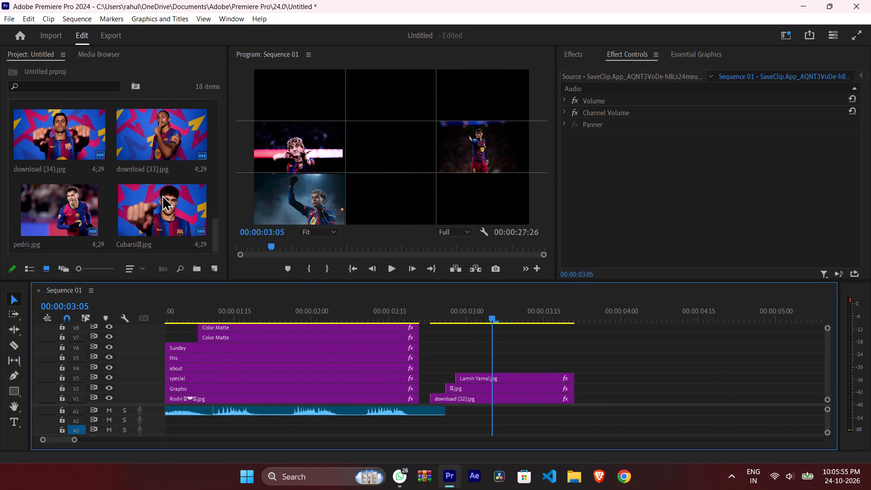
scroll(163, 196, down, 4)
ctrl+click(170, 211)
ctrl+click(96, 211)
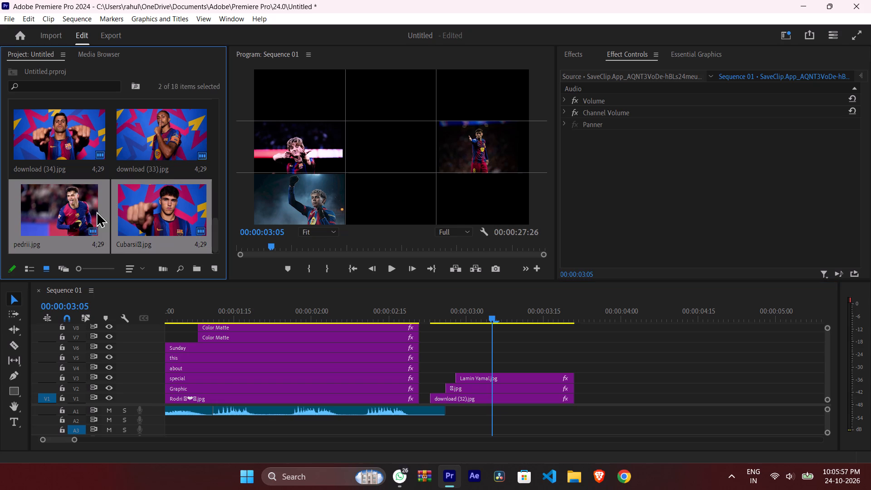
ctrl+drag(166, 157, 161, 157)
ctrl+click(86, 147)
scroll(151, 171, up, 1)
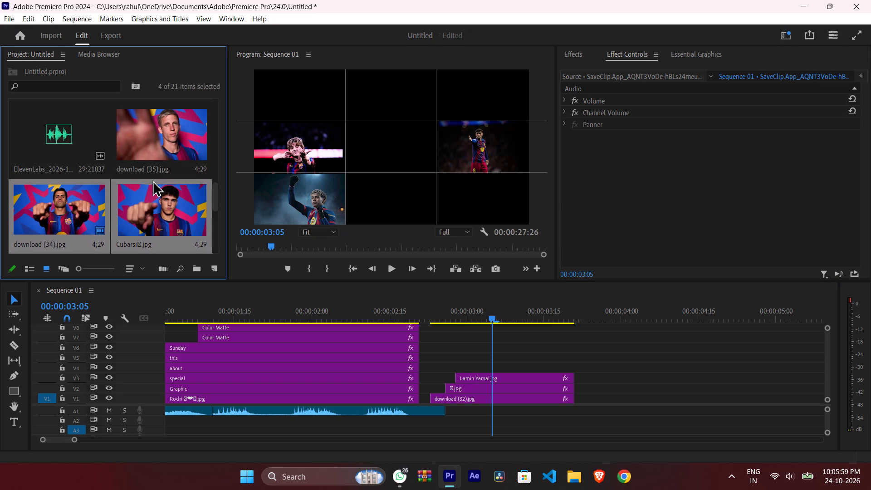
Delete download (33), (34), (35), pedrii and Cubarsi photos from the project, including their duplicates and clip references in sequences.
click(159, 147)
ctrl+click(79, 217)
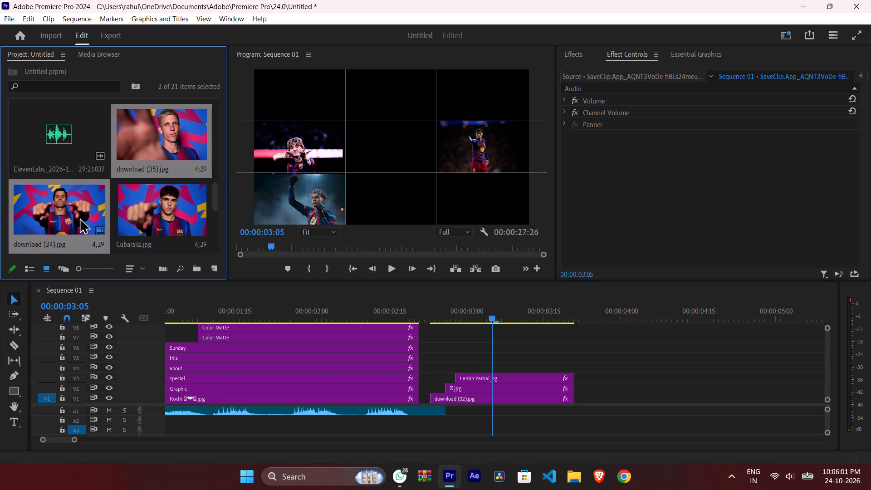
ctrl+click(167, 215)
scroll(157, 207, down, 1)
ctrl+click(84, 205)
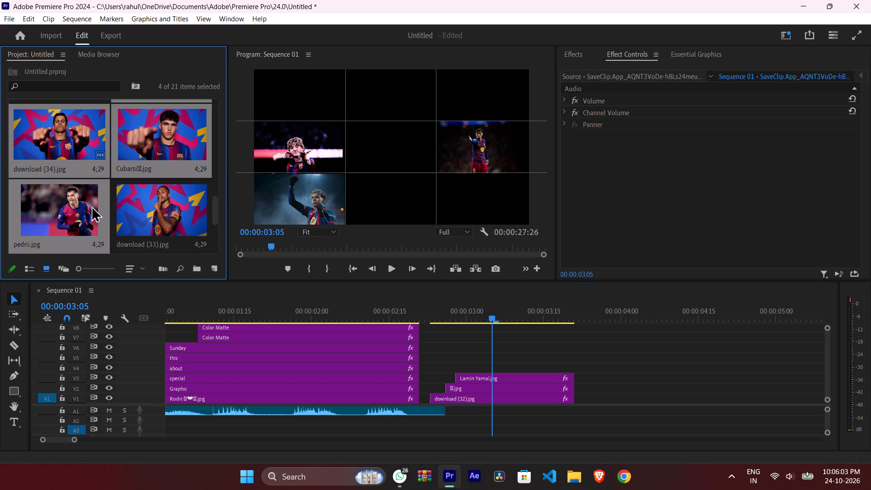
ctrl+click(158, 206)
scroll(158, 206, down, 2)
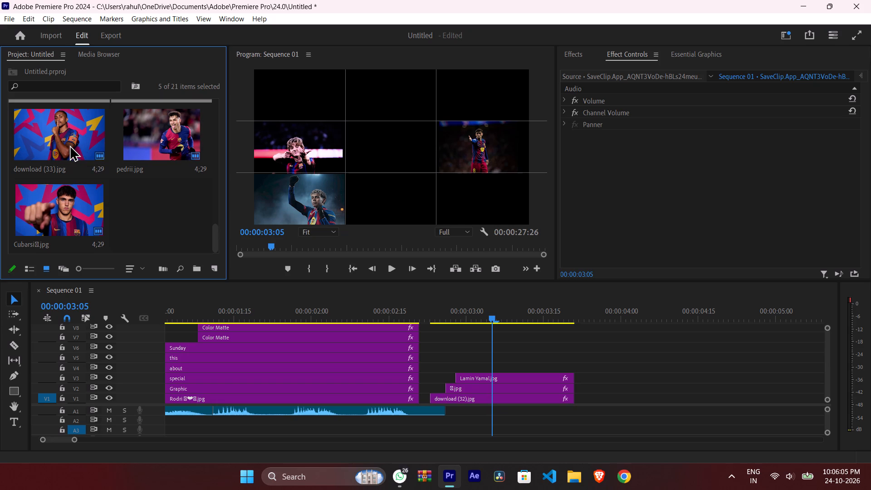
ctrl+click(69, 145)
ctrl+click(165, 142)
ctrl+click(69, 196)
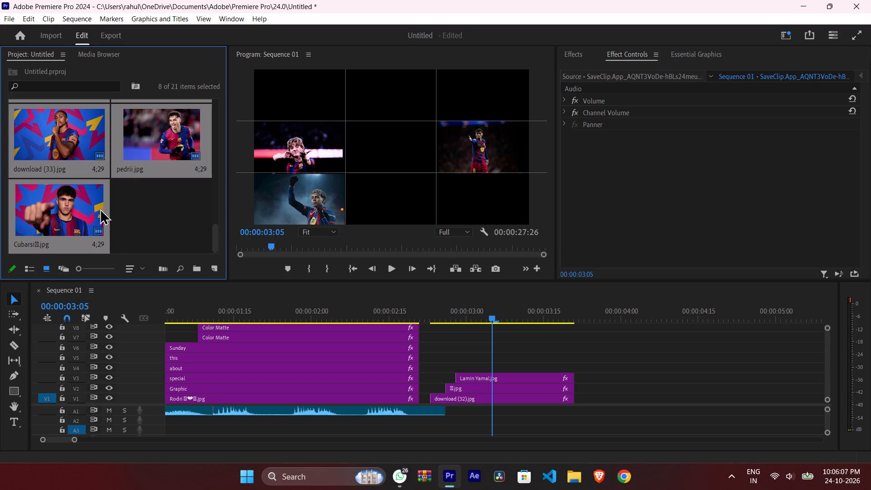
key(Delete)
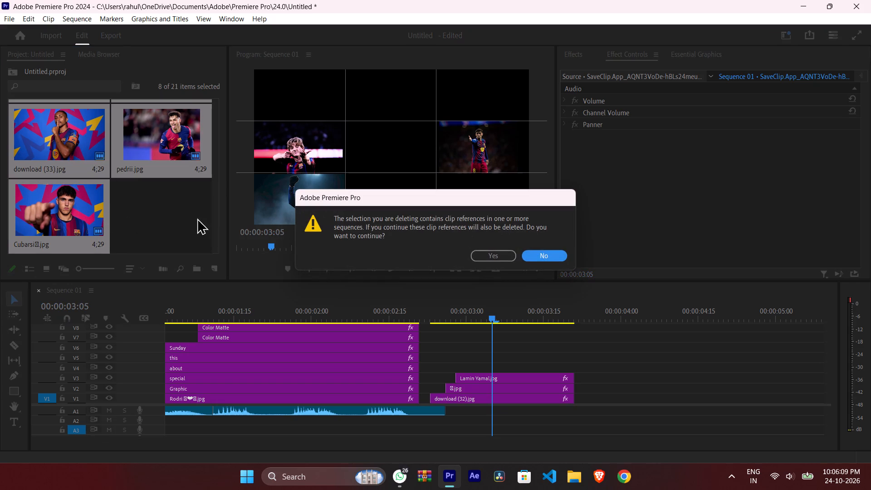
click(496, 256)
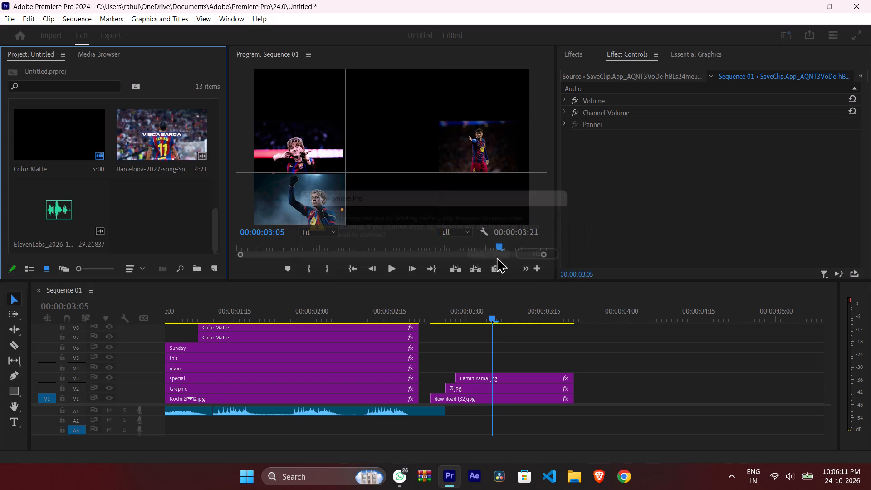
Import the Rodri, Cubarsi, download (33), (34), (35) and (36) photos from the Downloads folder into the project.
scroll(170, 191, down, 4)
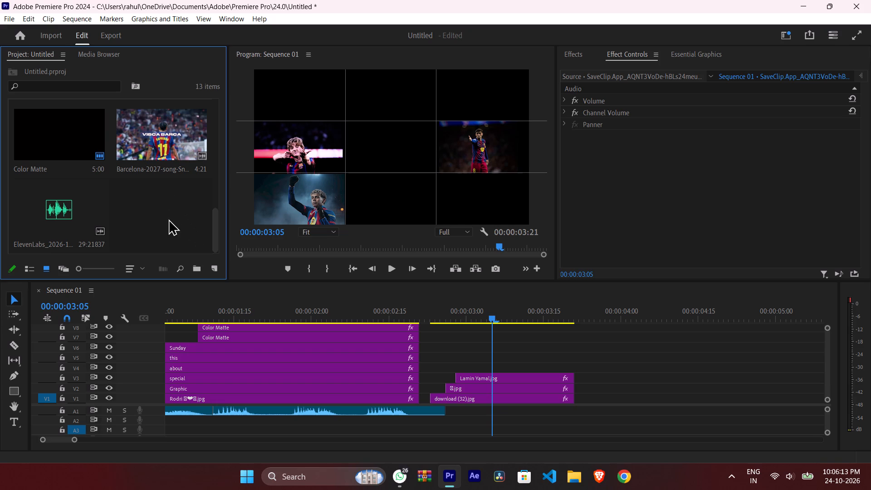
right_click(161, 217)
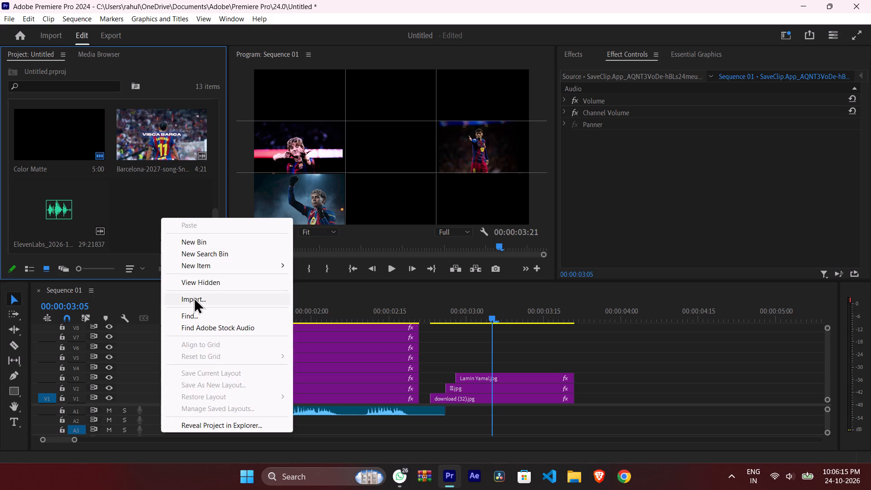
click(194, 297)
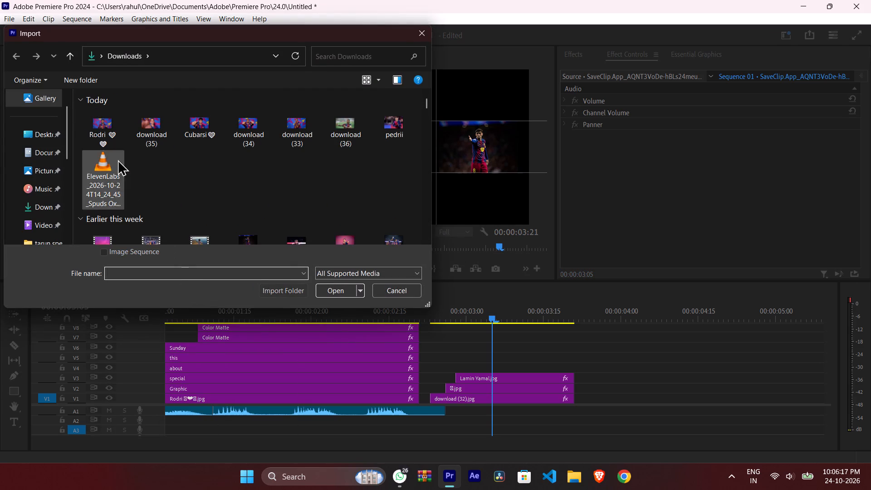
drag(77, 135, 301, 136)
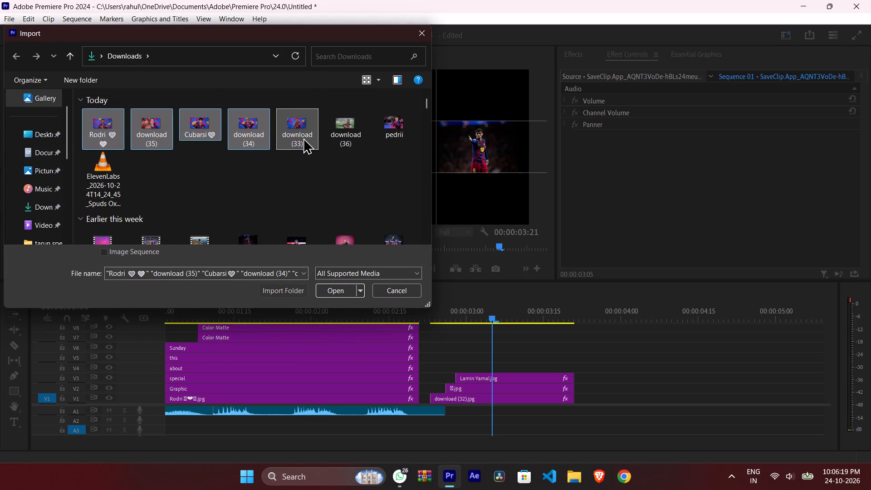
click(251, 174)
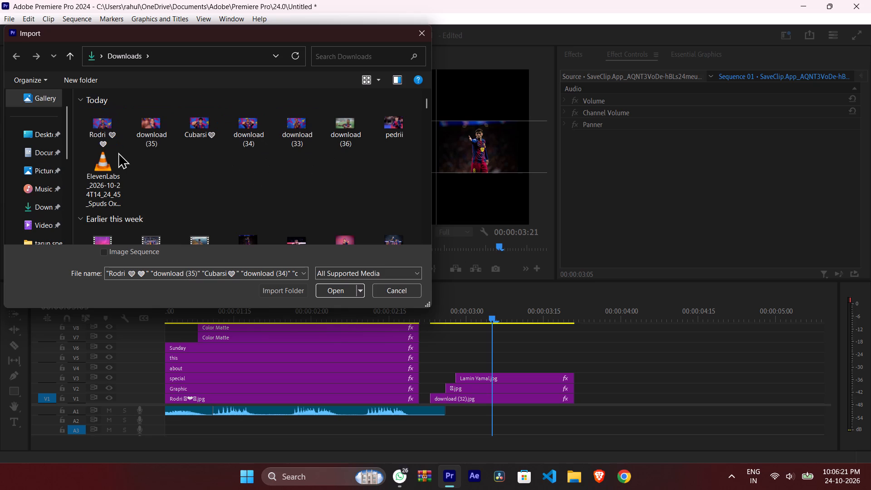
drag(79, 126, 368, 126)
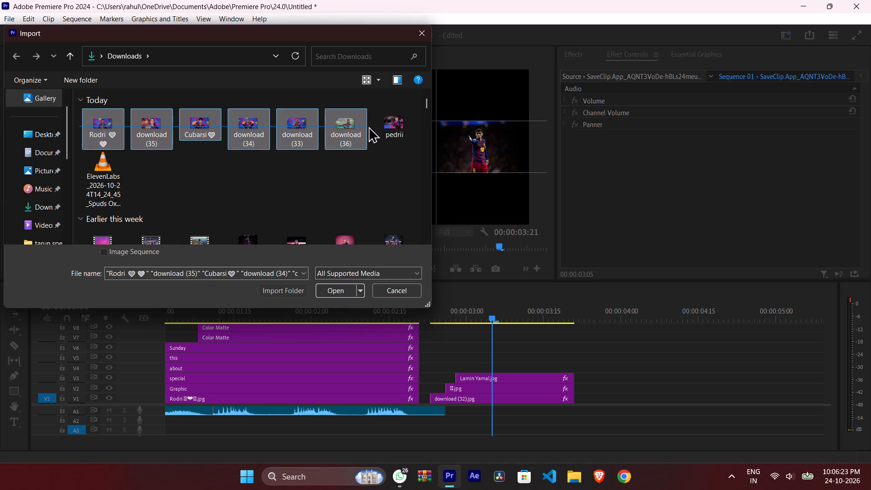
drag(368, 126, 353, 126)
click(335, 286)
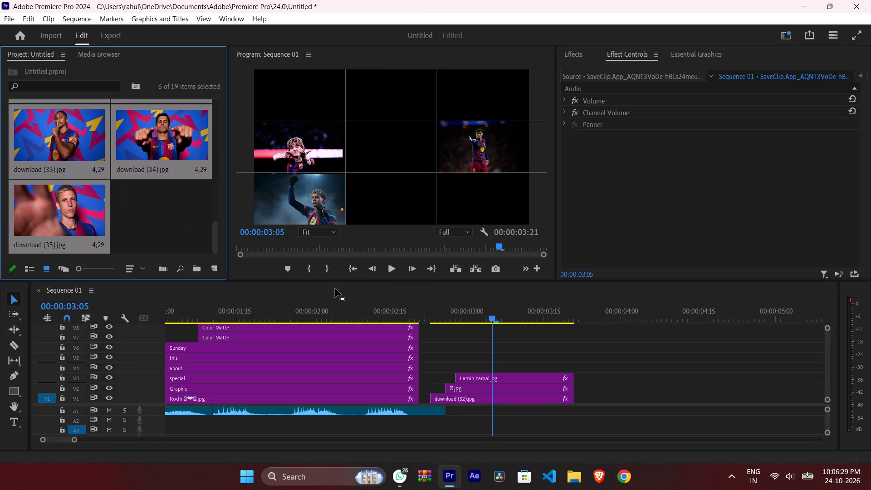
Place download (36).jpg on V4 so it starts in line with the download (32).jpg clip on V1.
scroll(138, 225, up, 2)
click(161, 151)
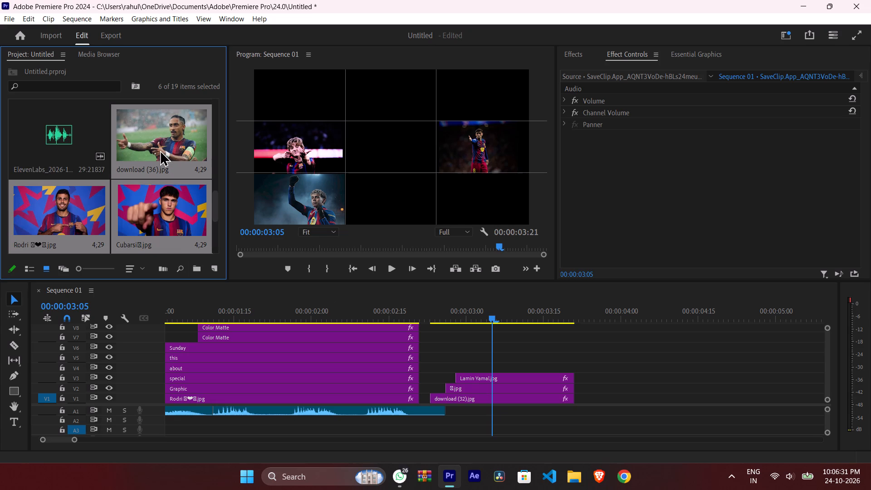
drag(154, 142, 426, 359)
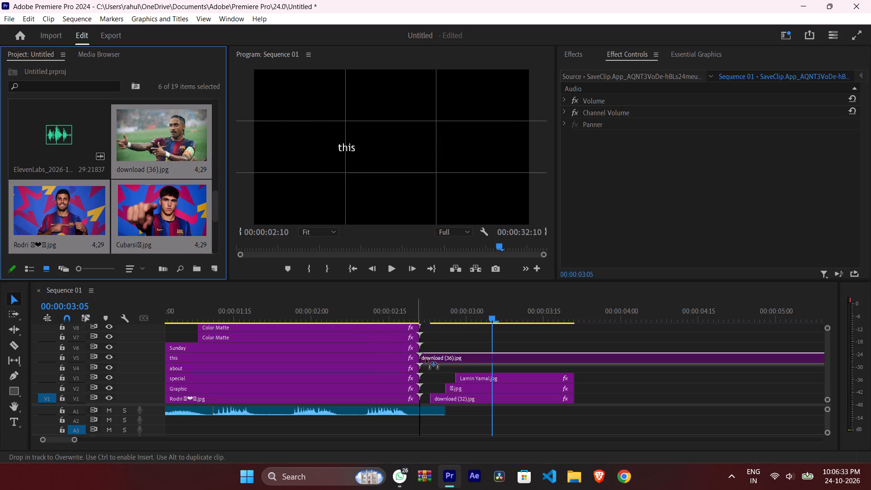
drag(426, 359, 435, 367)
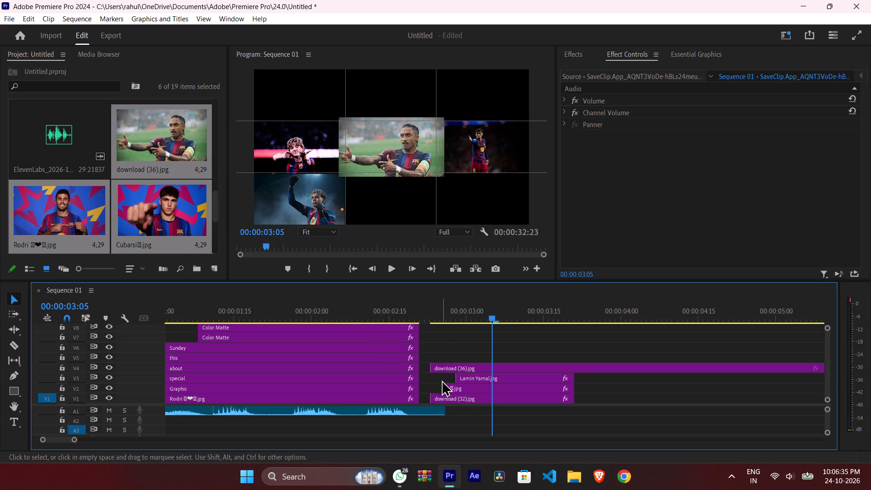
Scale the download (36).jpg clip to 87 so it fits the centre cell of the photo grid.
click(469, 368)
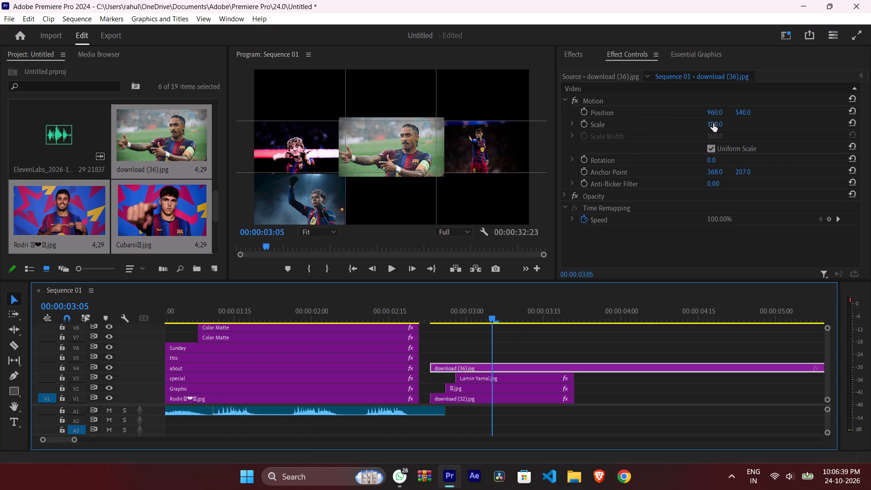
drag(716, 125, 712, 125)
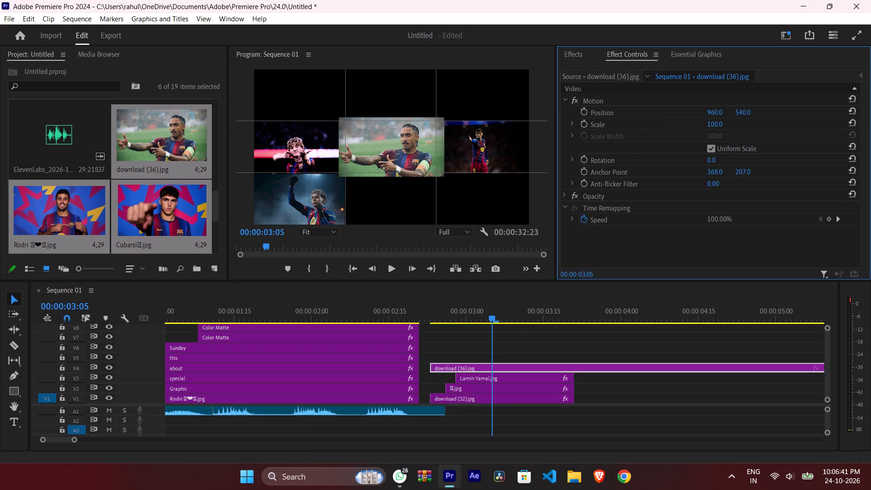
drag(712, 125, 673, 125)
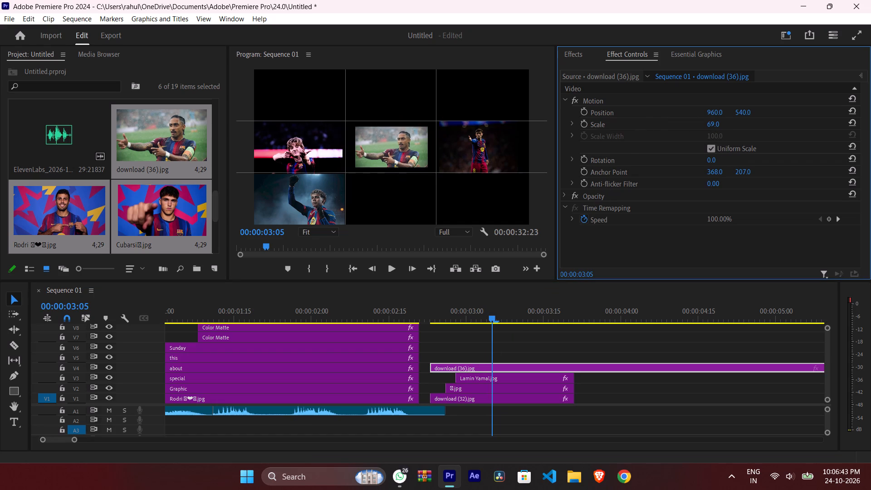
drag(673, 125, 675, 125)
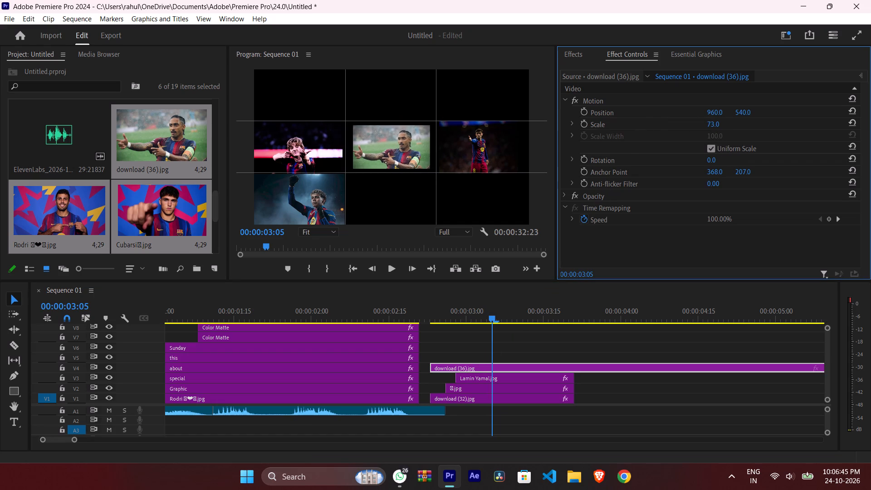
drag(675, 125, 682, 124)
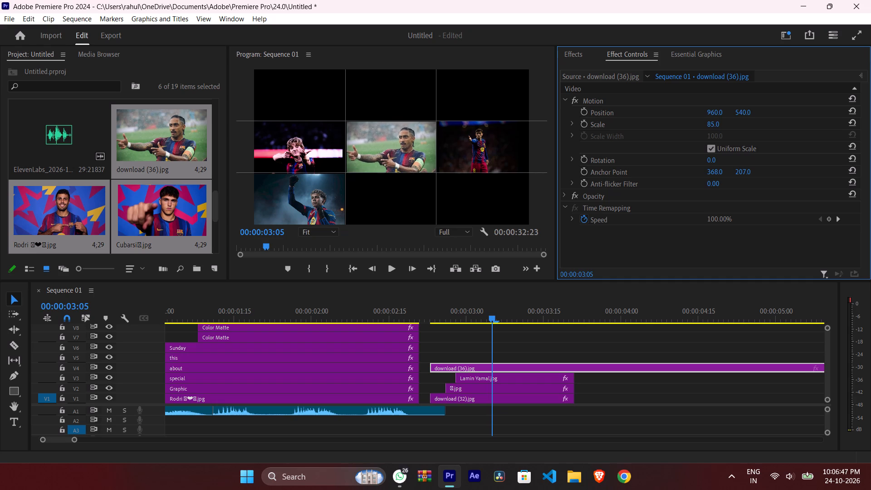
drag(682, 124, 682, 123)
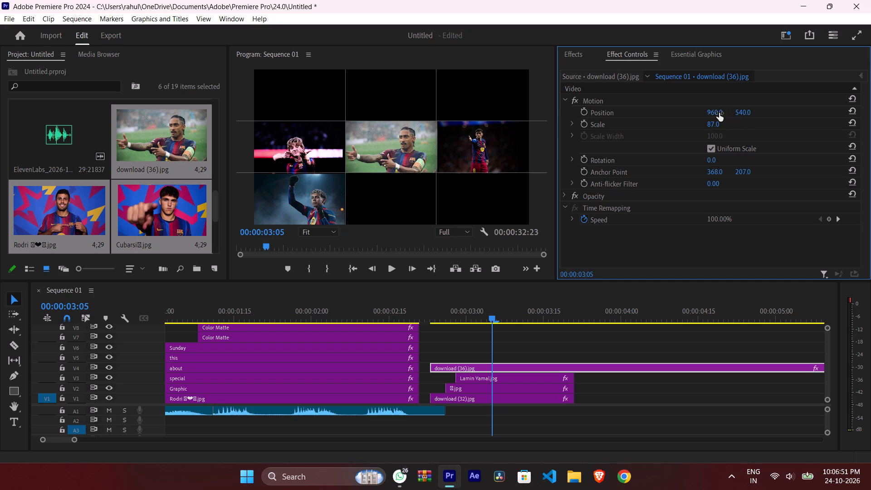
Set the horizontal position of the download (36).jpg clip to 957.
click(719, 113)
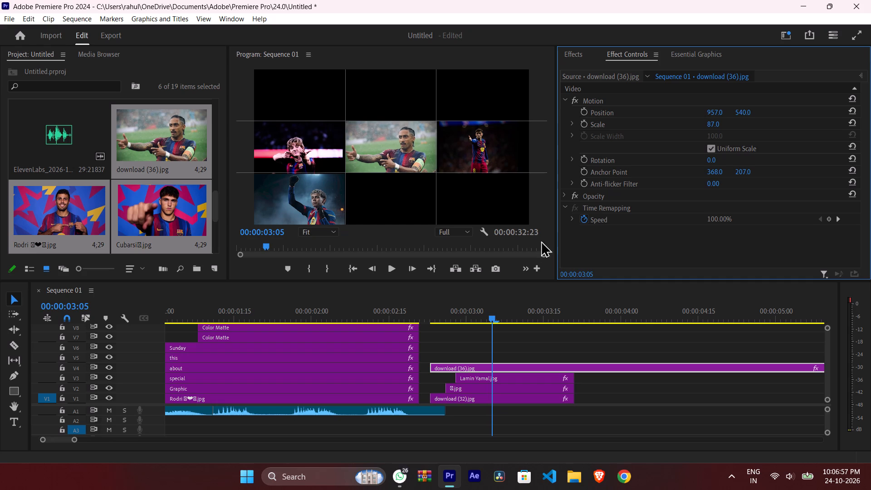
click(545, 216)
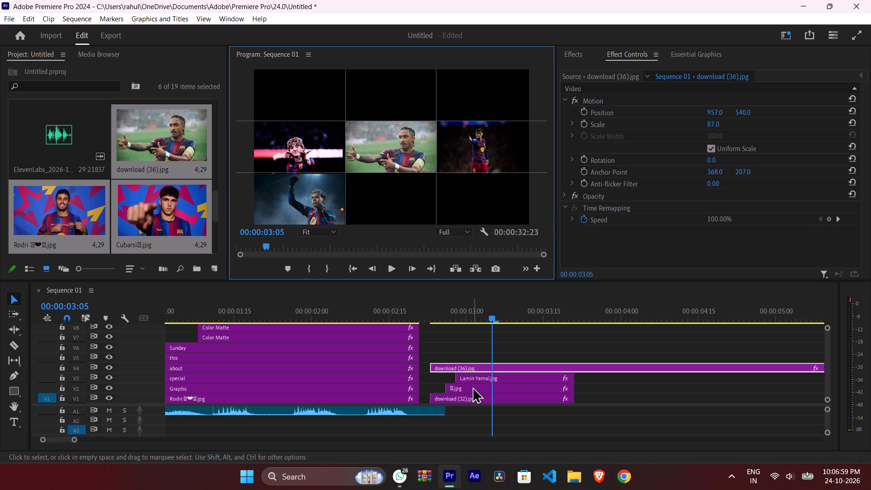
Trim the starts of the Lamin Yamal clip on V3 and download (32).jpg on V1 to line up with the V2 clip's start.
drag(458, 379, 451, 380)
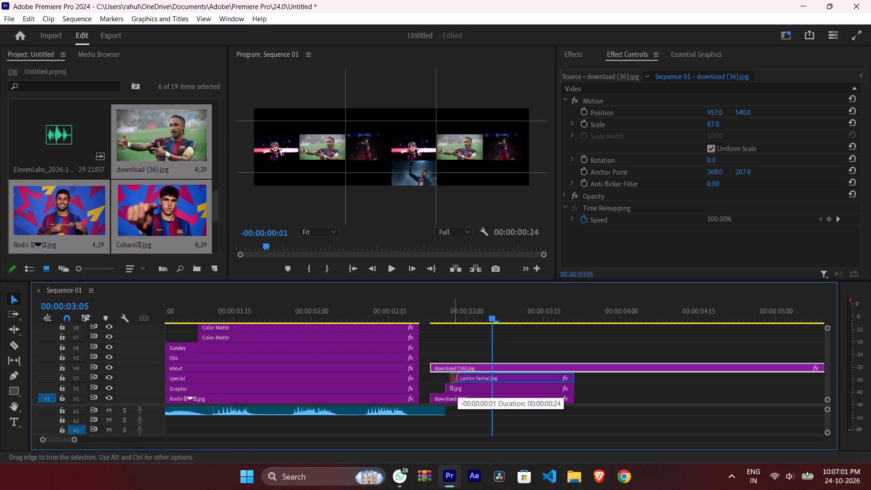
drag(451, 380, 449, 380)
drag(431, 398, 433, 394)
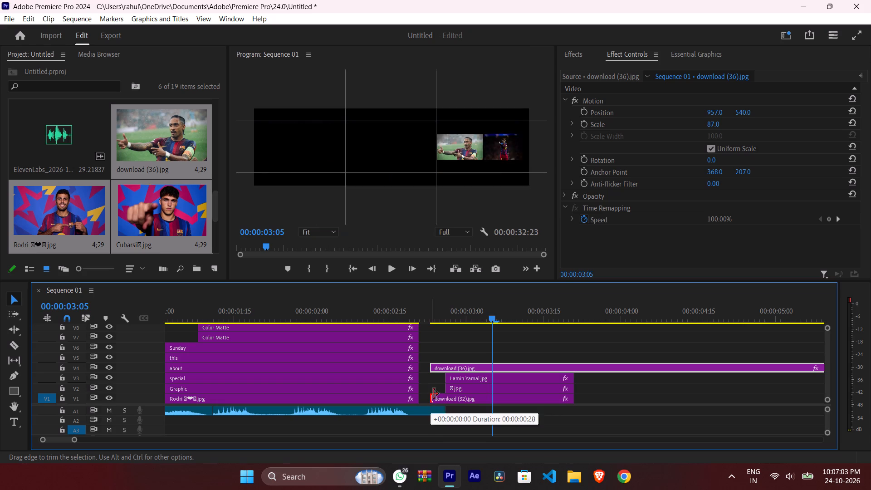
drag(433, 394, 443, 394)
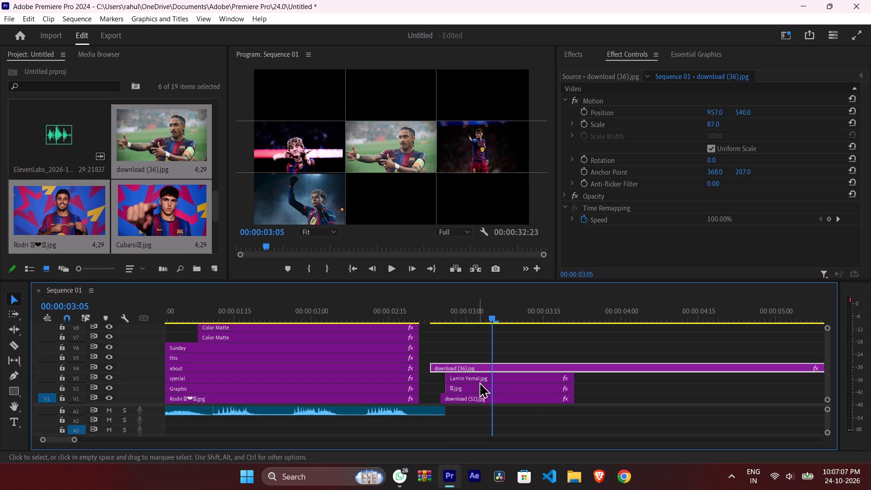
click(440, 400)
Place the Rodri photo on V5, starting in line with the download (36).jpg clip on V4.
click(143, 198)
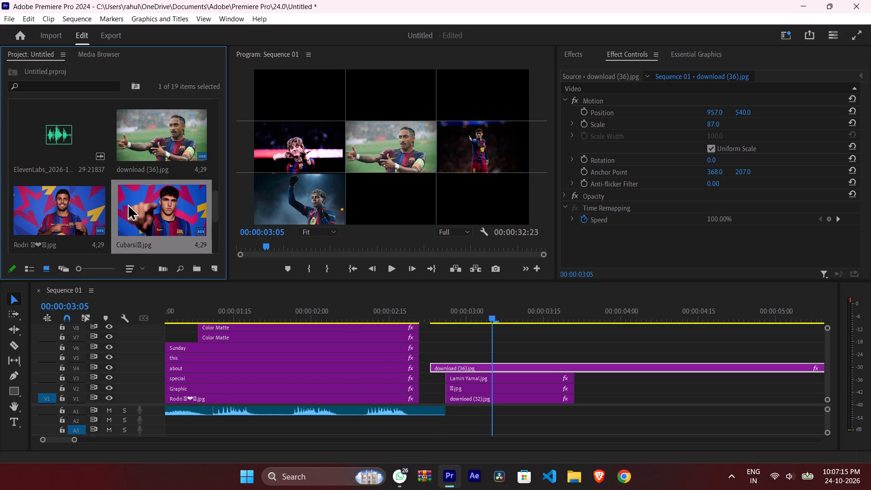
click(65, 213)
drag(59, 212, 209, 266)
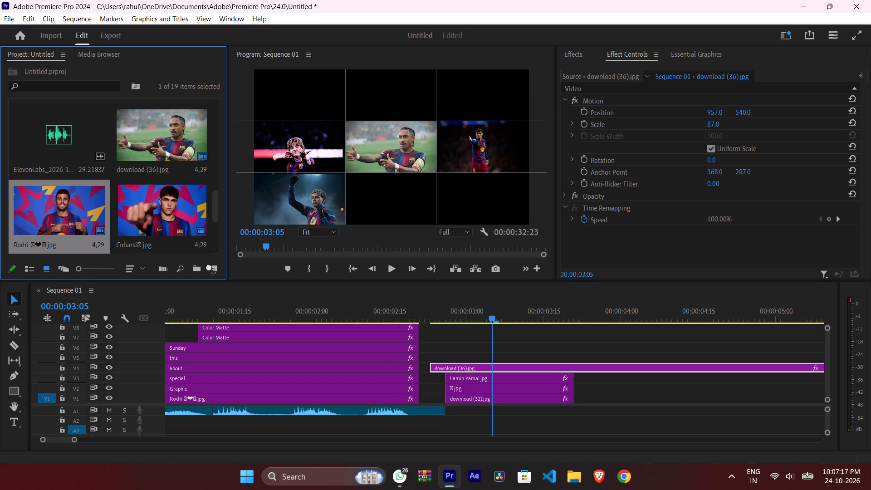
drag(209, 266, 436, 355)
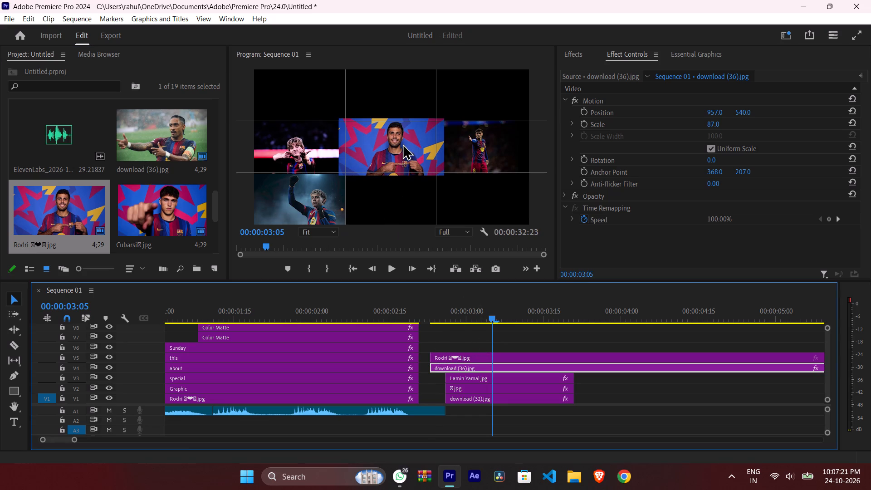
Fit the Rodri clip on V5 into the bottom-centre grid cell with scale 87 and position 953, 898.
click(402, 143)
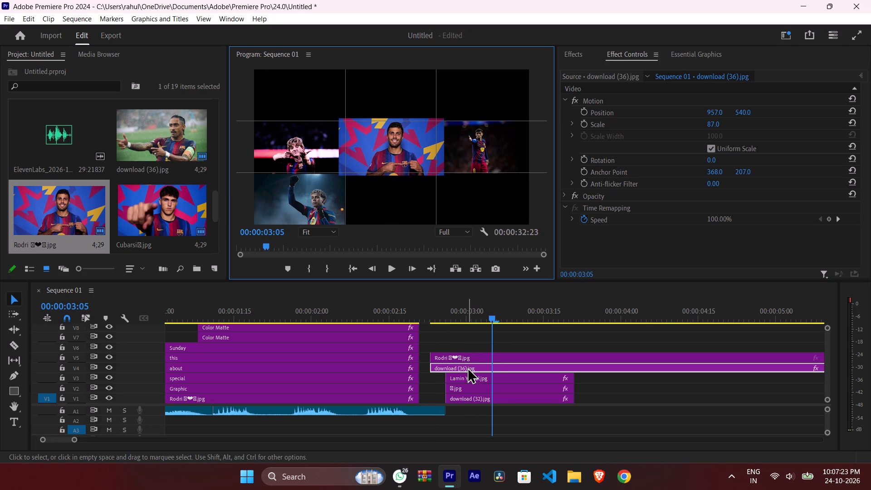
click(467, 367)
click(466, 358)
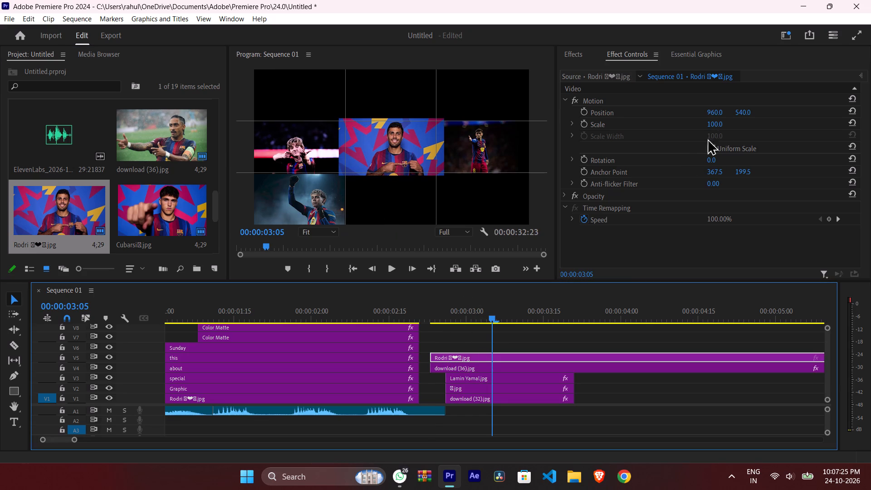
drag(718, 124, 703, 130)
click(717, 113)
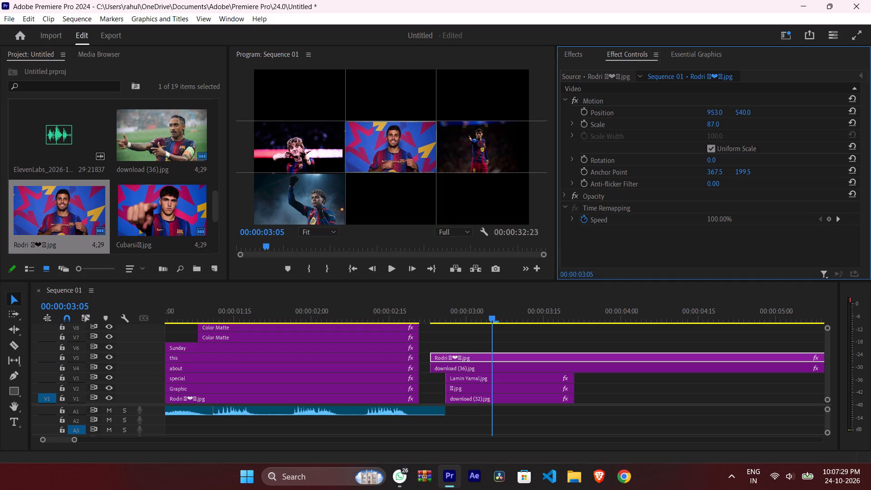
drag(742, 112, 742, 113)
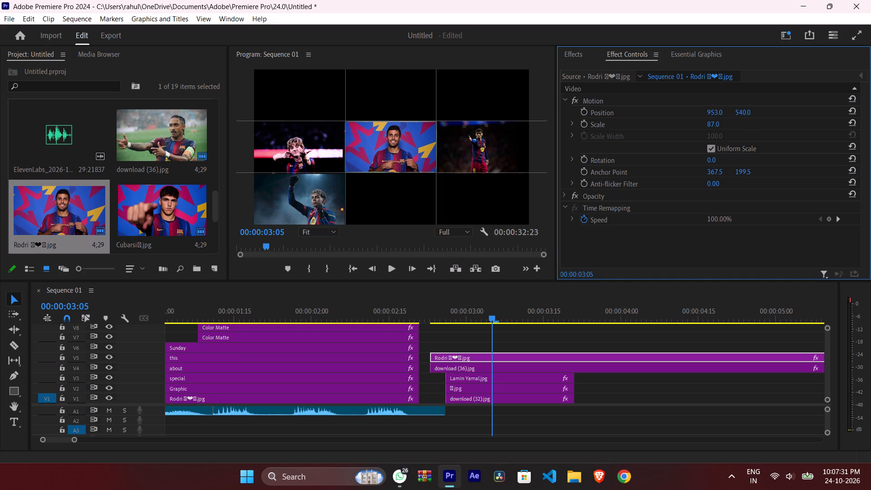
drag(742, 113, 805, 101)
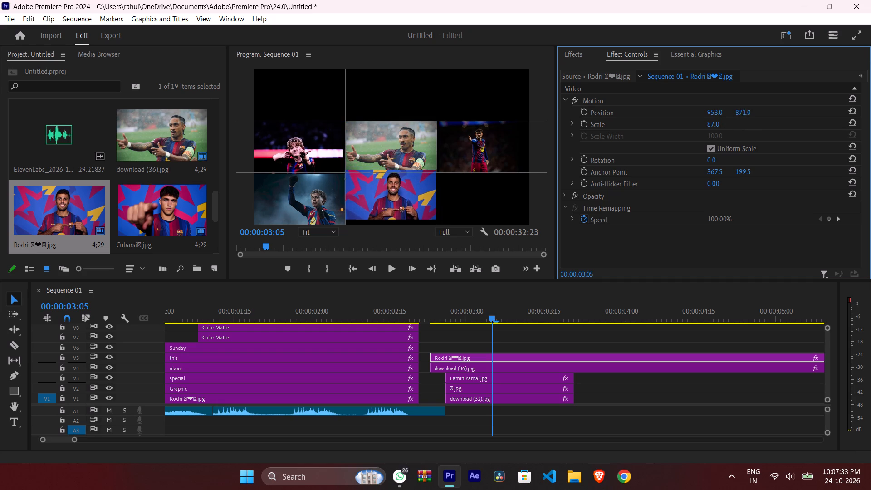
drag(805, 101, 820, 96)
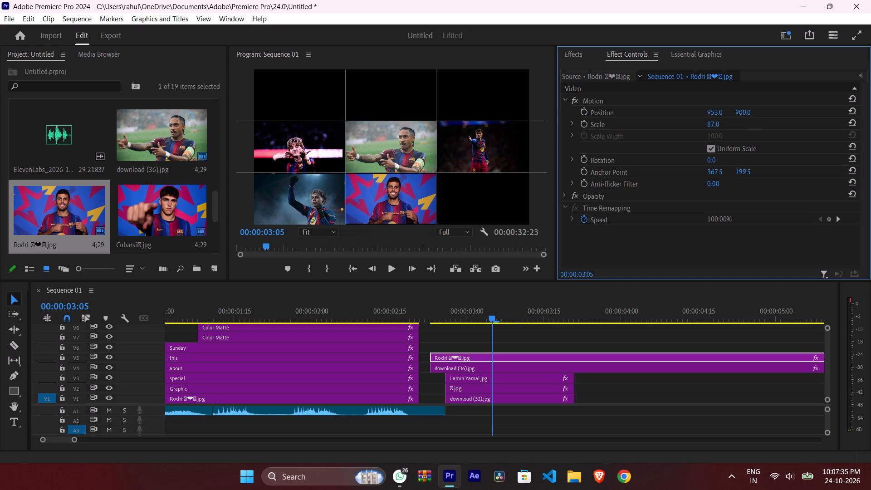
drag(820, 96, 819, 97)
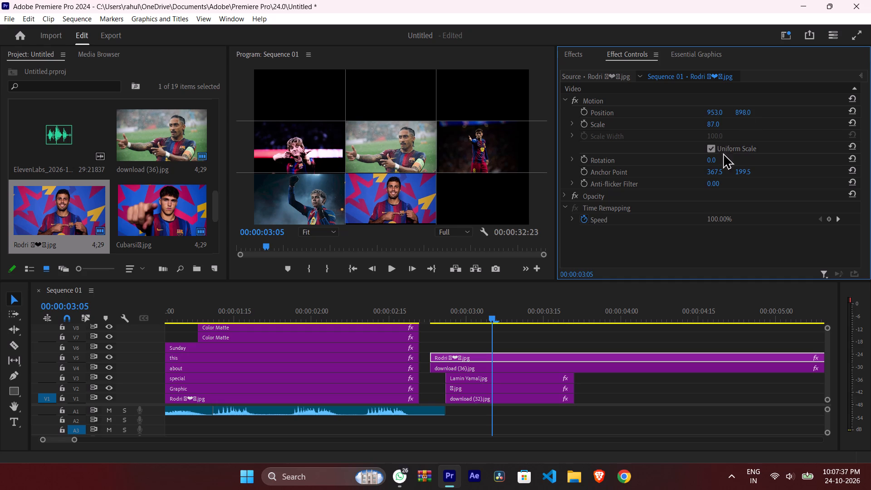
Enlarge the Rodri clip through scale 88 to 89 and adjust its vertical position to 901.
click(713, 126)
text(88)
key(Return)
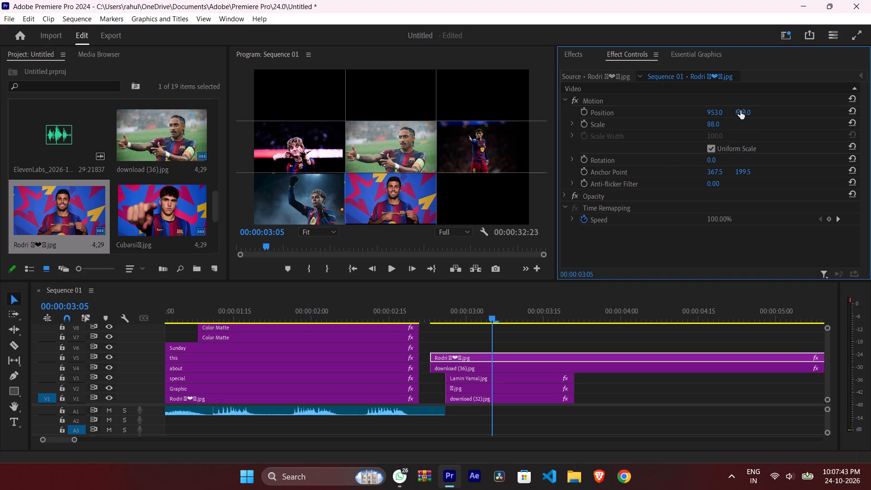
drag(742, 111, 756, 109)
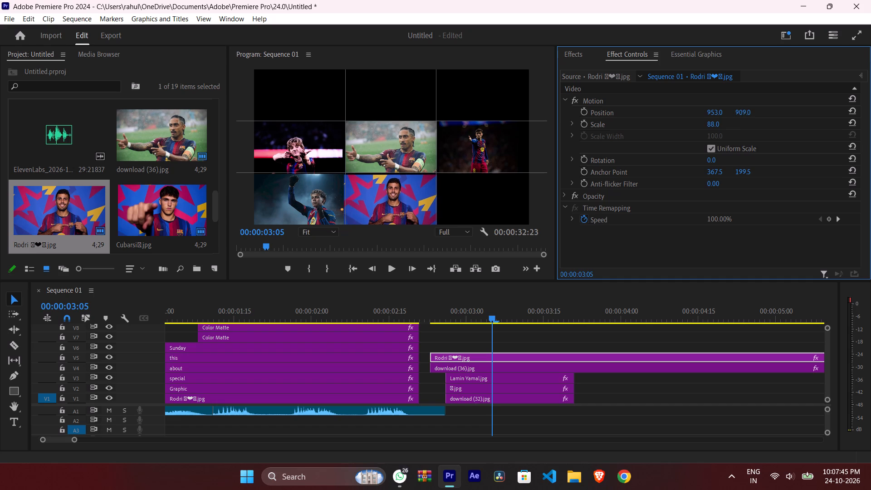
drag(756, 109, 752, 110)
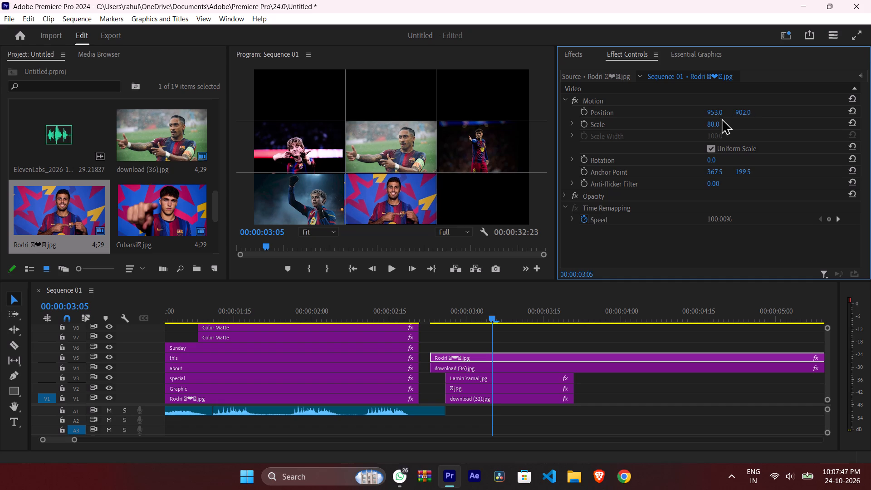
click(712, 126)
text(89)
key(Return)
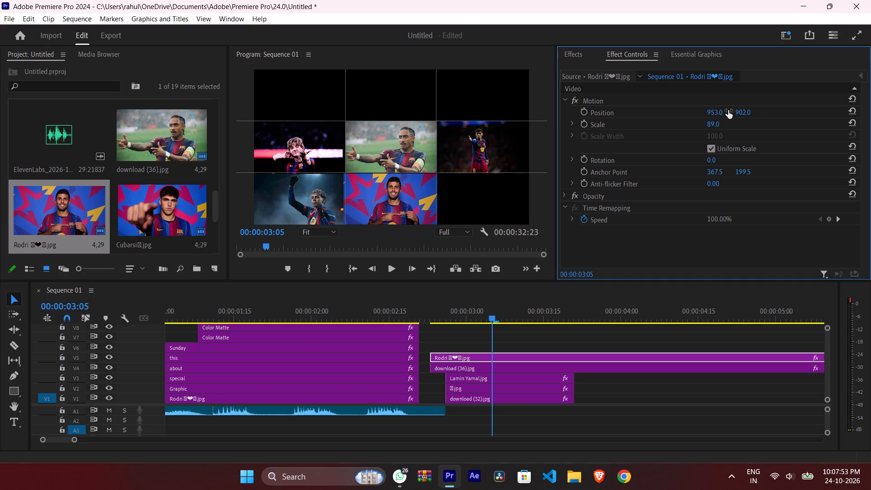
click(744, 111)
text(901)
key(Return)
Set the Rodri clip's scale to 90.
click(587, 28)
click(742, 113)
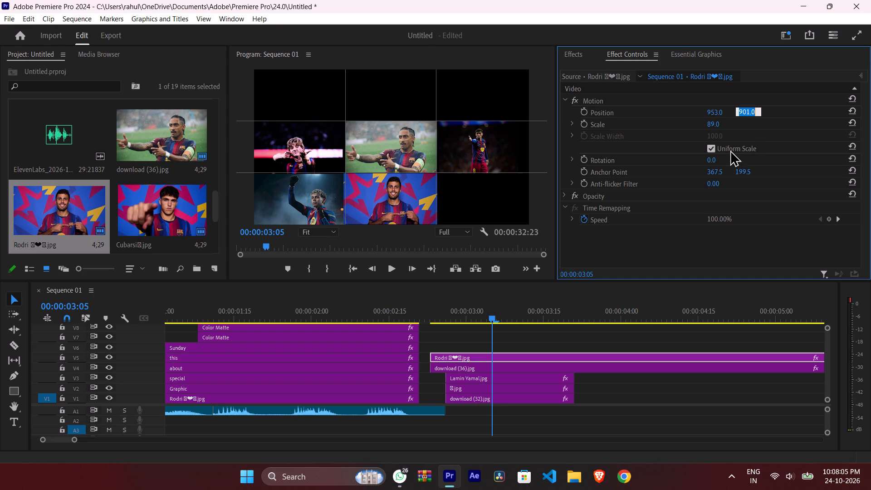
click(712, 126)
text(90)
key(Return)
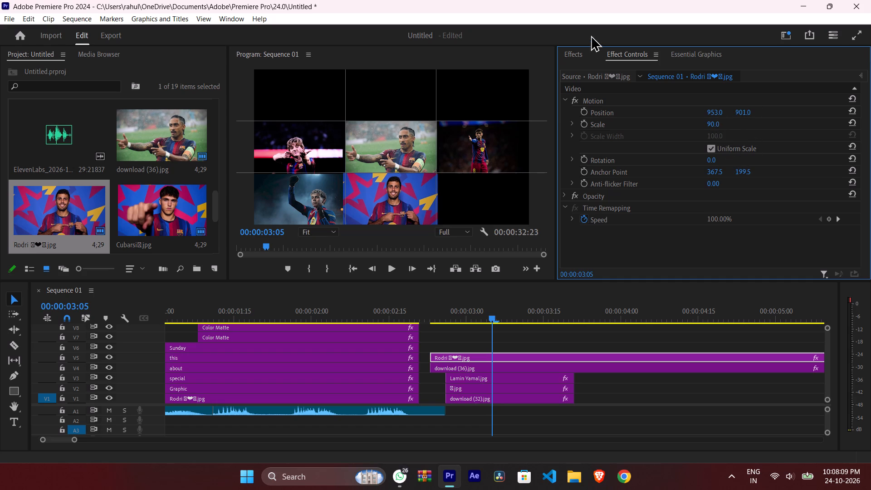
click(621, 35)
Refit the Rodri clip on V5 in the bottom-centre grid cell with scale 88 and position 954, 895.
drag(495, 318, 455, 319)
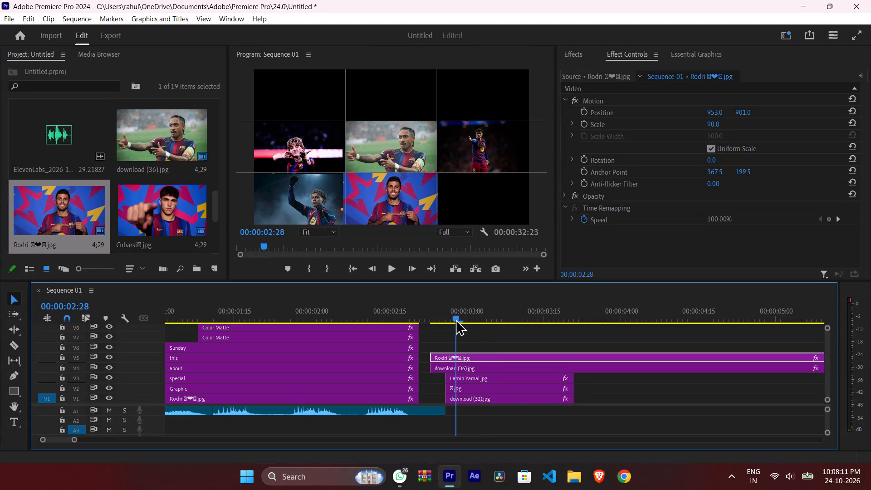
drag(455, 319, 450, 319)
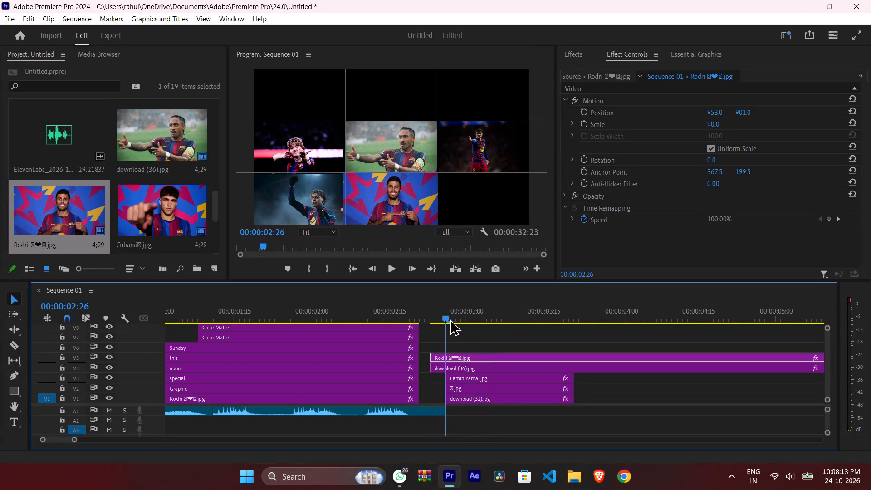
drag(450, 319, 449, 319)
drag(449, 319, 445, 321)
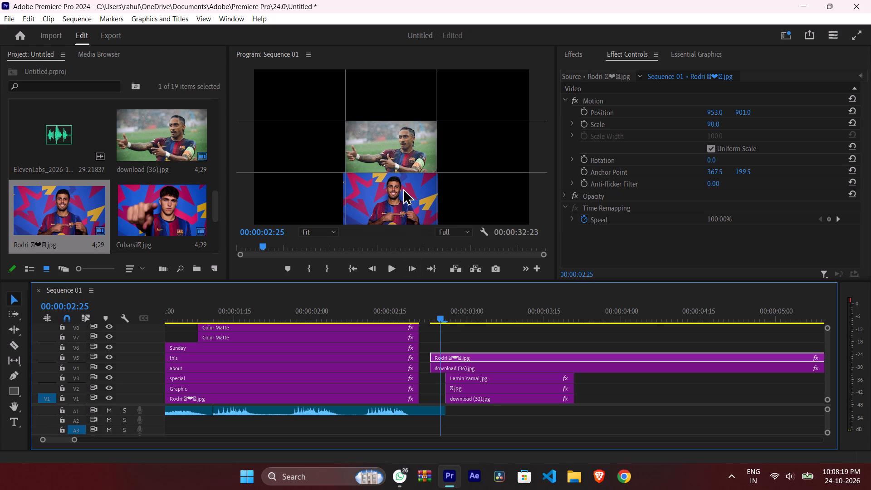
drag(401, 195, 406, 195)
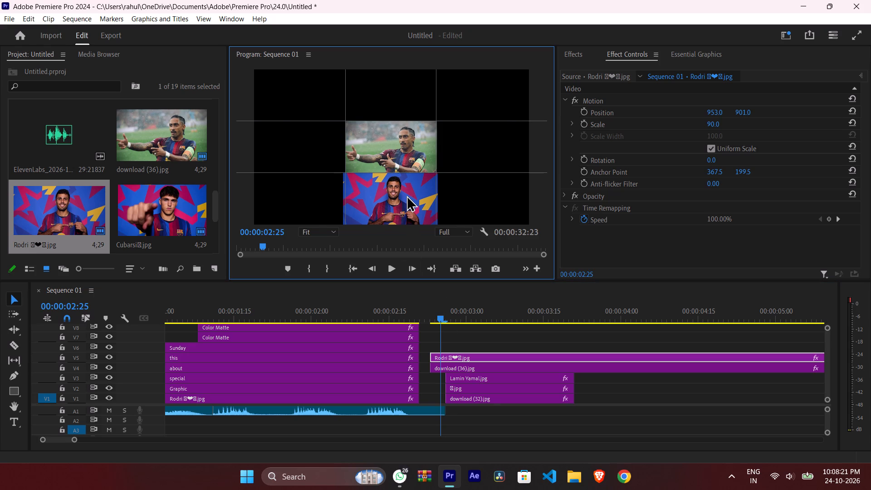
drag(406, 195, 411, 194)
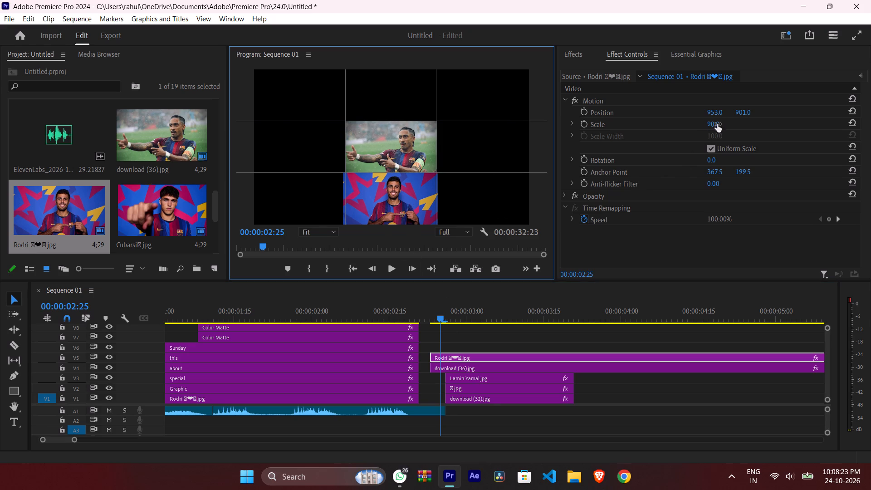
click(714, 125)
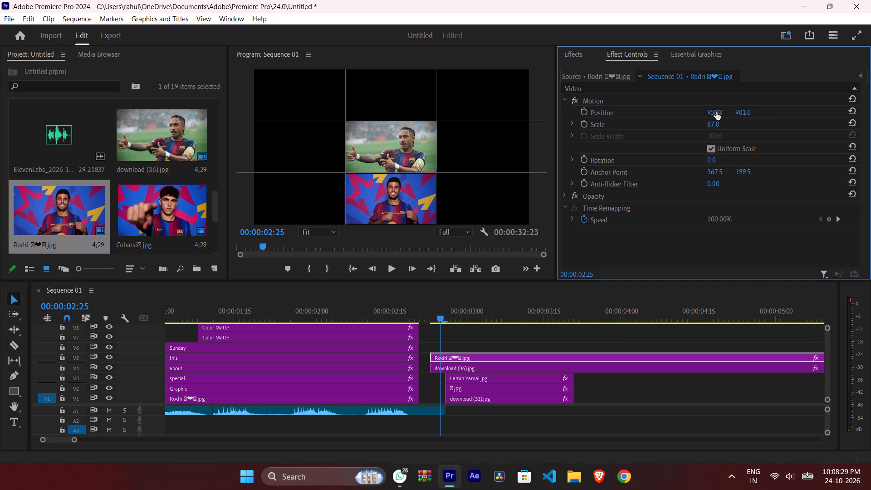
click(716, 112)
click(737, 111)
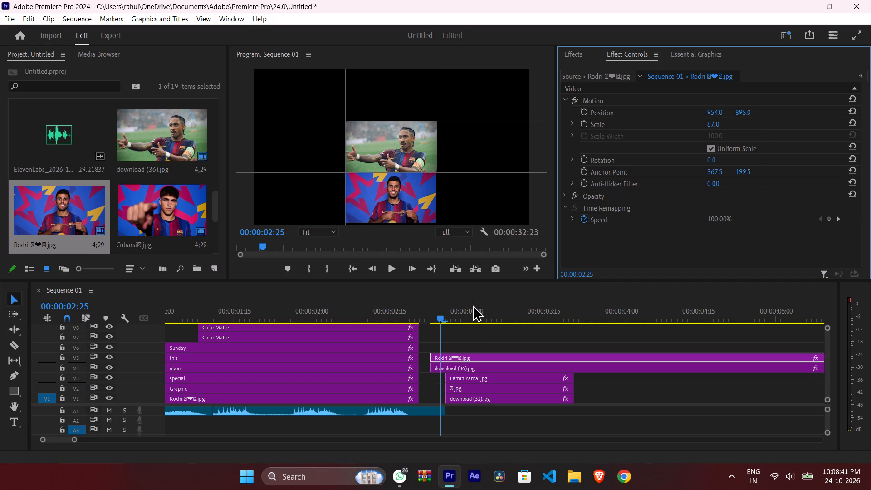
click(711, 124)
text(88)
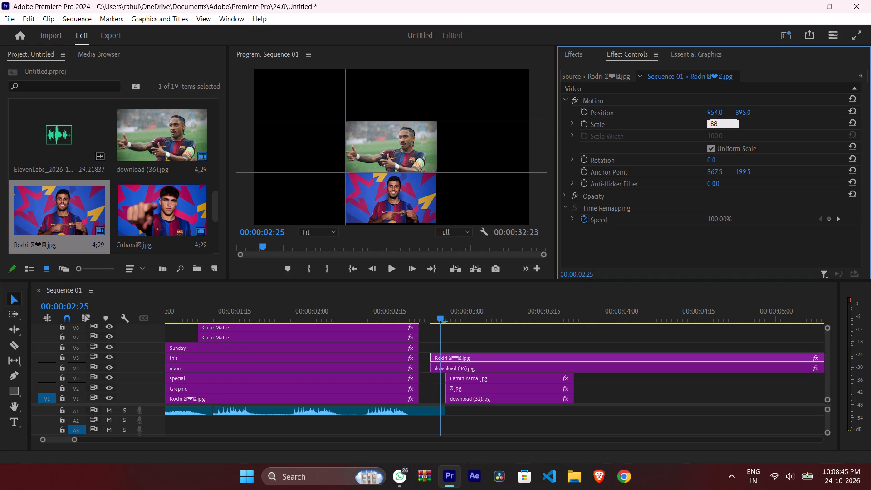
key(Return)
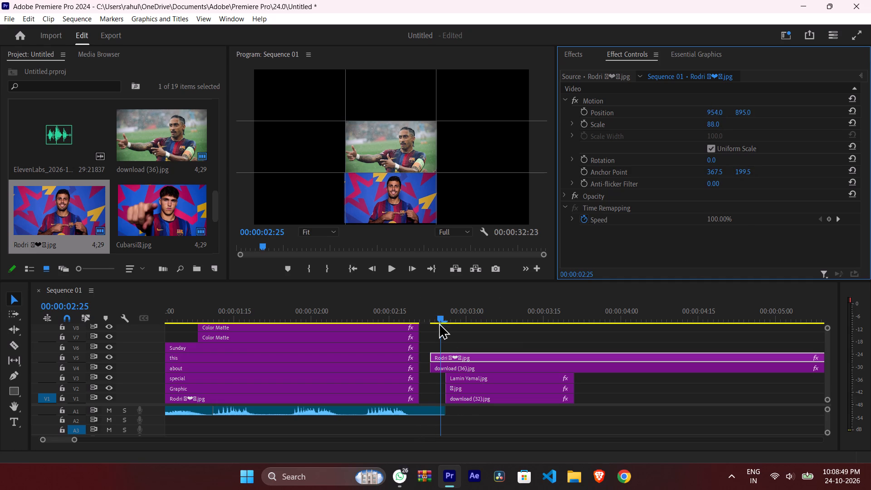
At 00:00:03:00, adjust the Lamin Yamal.jpg clip's vertical position on V3 to 896.
drag(440, 318, 465, 319)
click(316, 200)
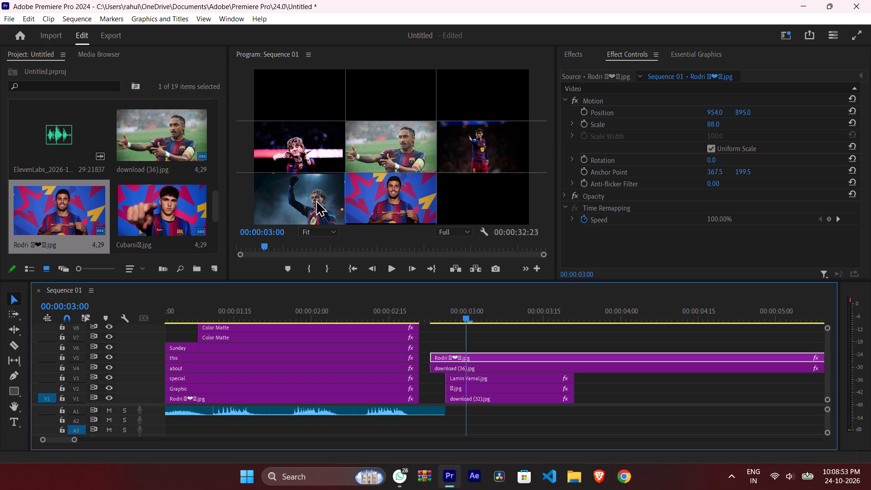
click(469, 378)
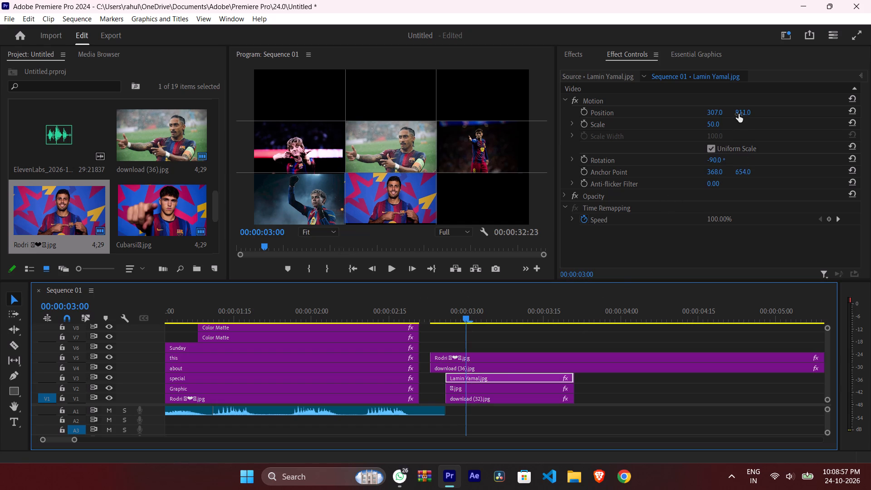
drag(741, 108, 725, 111)
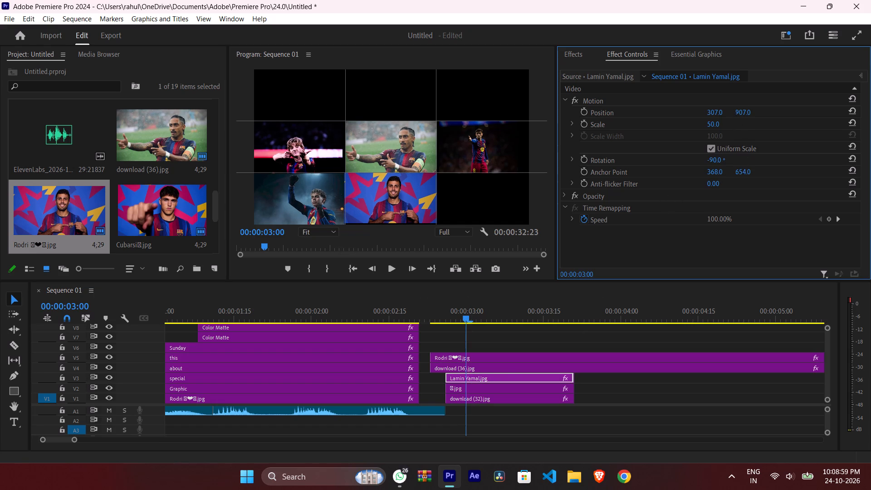
drag(725, 111, 718, 112)
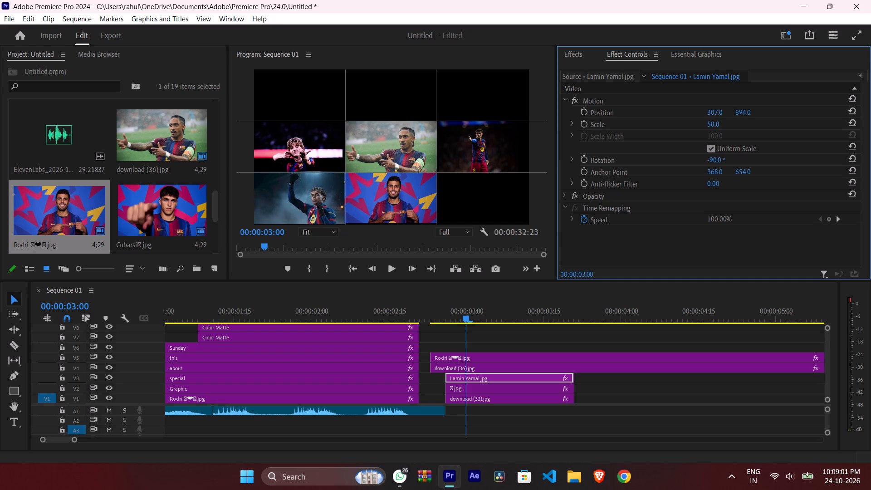
drag(718, 112, 711, 116)
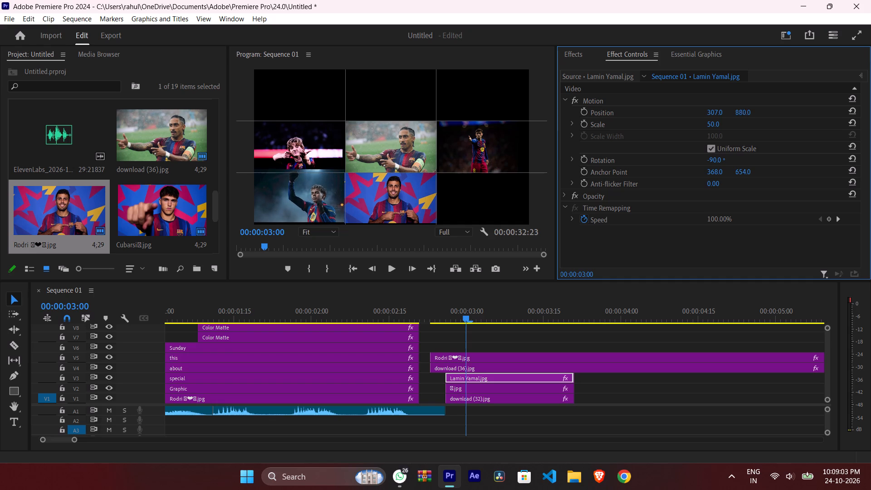
drag(711, 116, 712, 116)
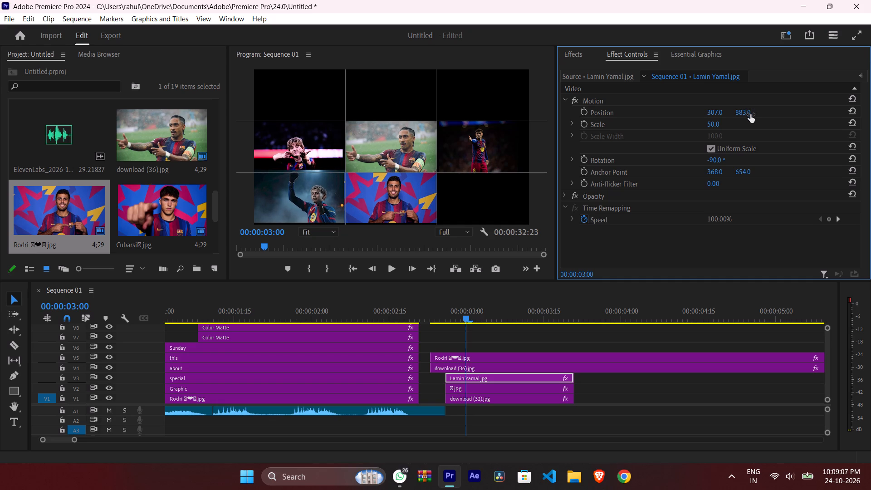
drag(742, 113, 752, 109)
click(419, 204)
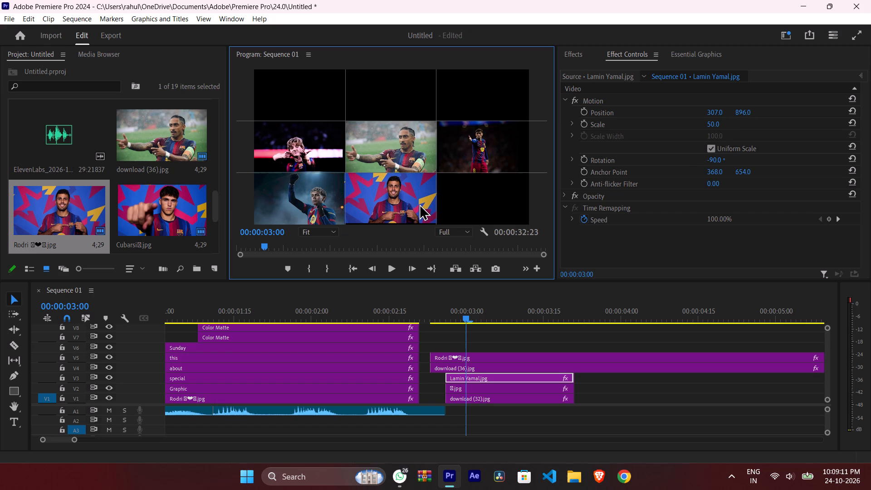
Delete the Rodri photo clip on V5 above the download (36).jpg clip.
drag(399, 205, 396, 210)
click(468, 358)
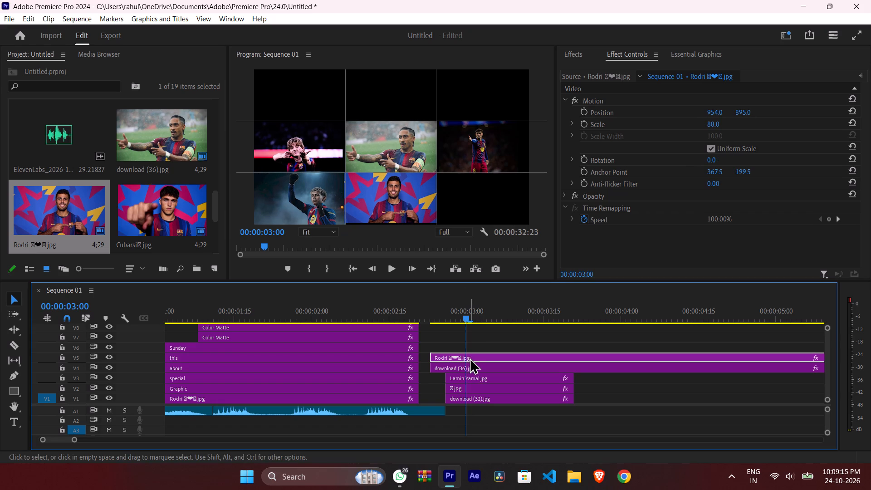
key(Delete)
Place the Cubarsi photo on V6, starting in line with the download (36).jpg clip on V4.
click(173, 206)
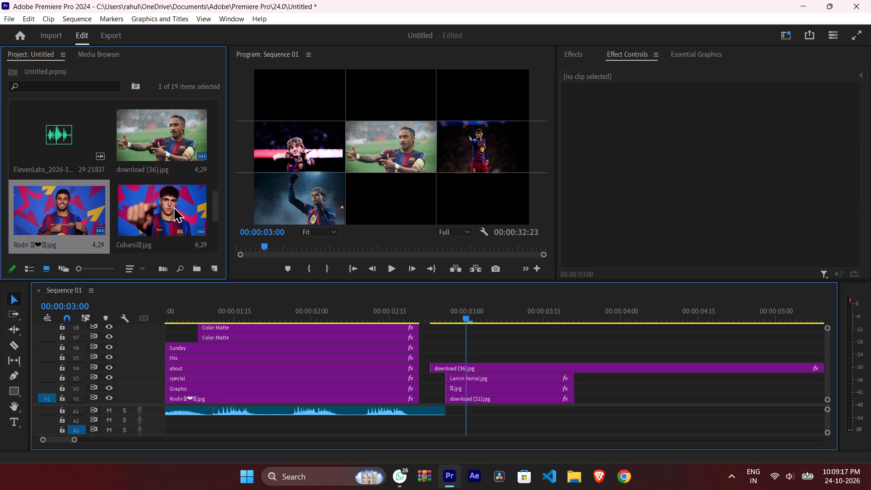
drag(173, 206, 453, 361)
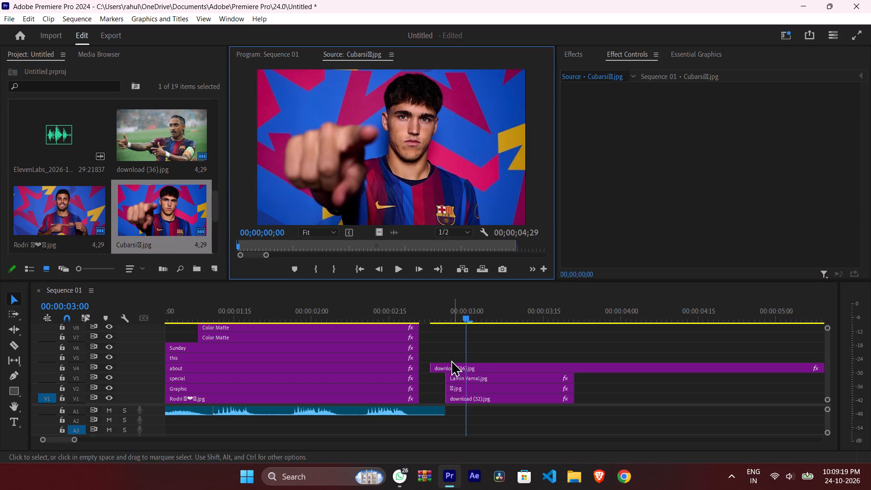
drag(167, 221, 447, 342)
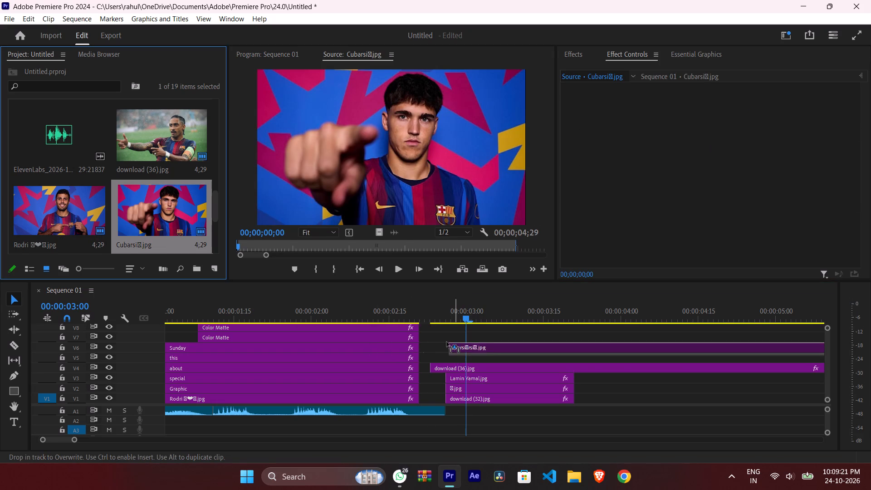
drag(447, 342, 432, 351)
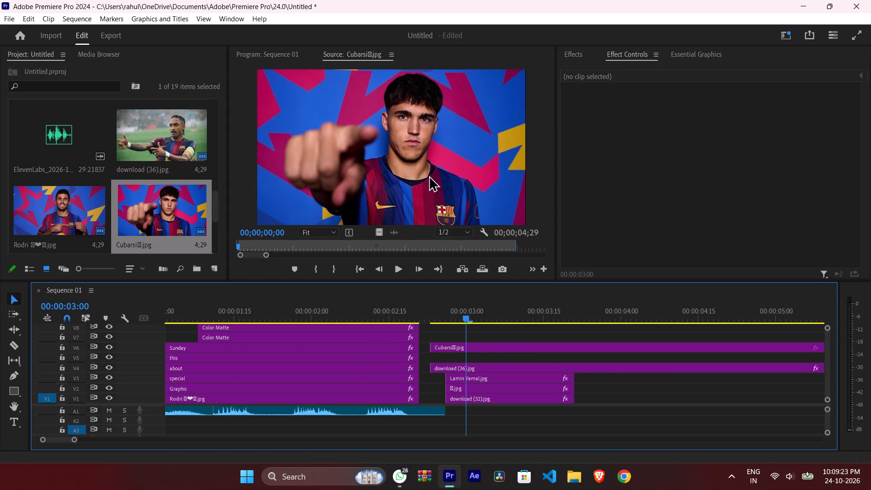
Fit the Cubarsi clip on V6 into the bottom-centre grid cell with scale 86 and position 960, 903.
click(485, 347)
click(285, 53)
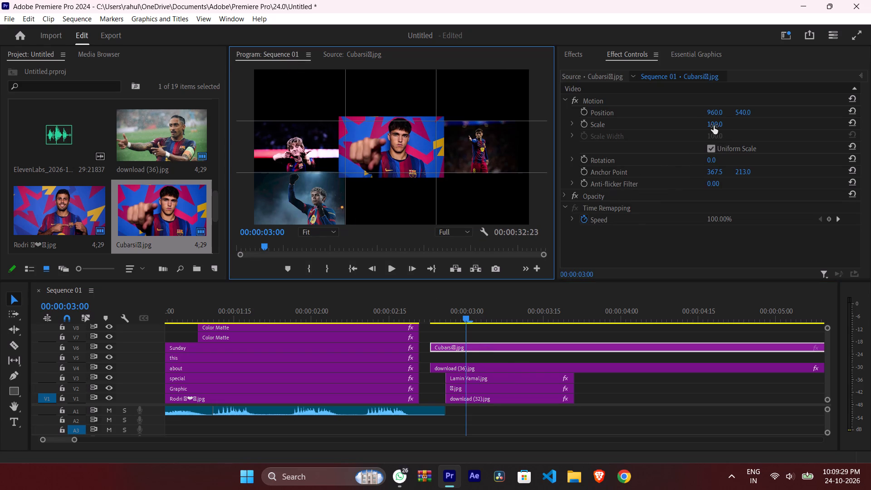
drag(714, 122, 703, 125)
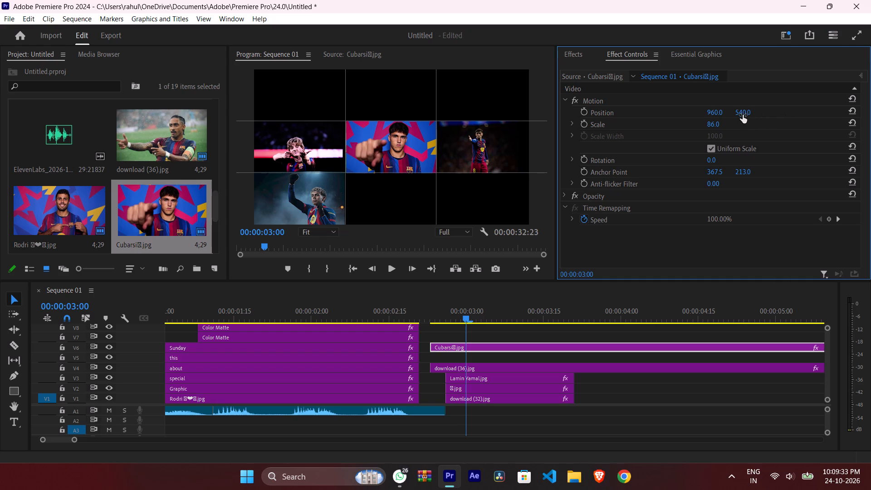
drag(742, 112, 824, 98)
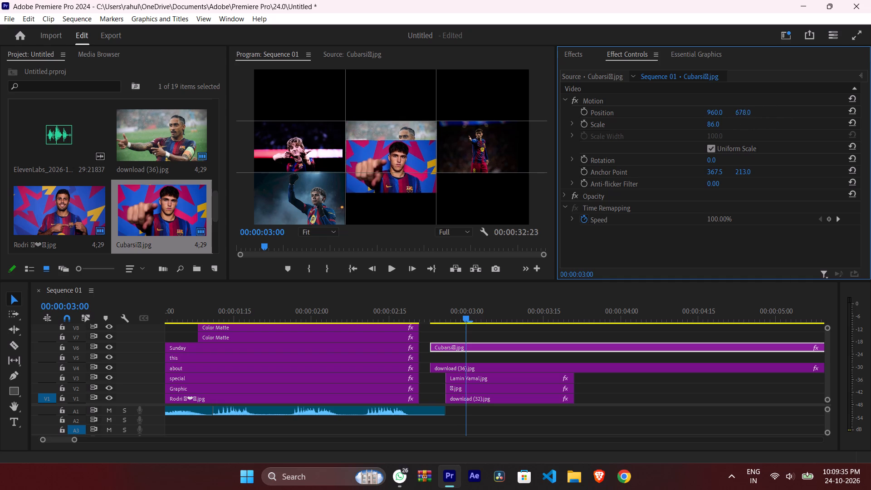
drag(824, 98, 814, 100)
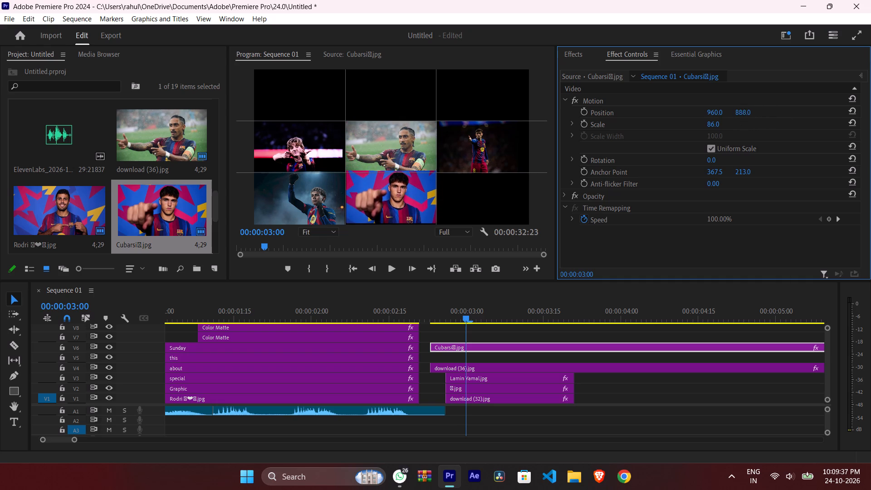
drag(814, 100, 822, 98)
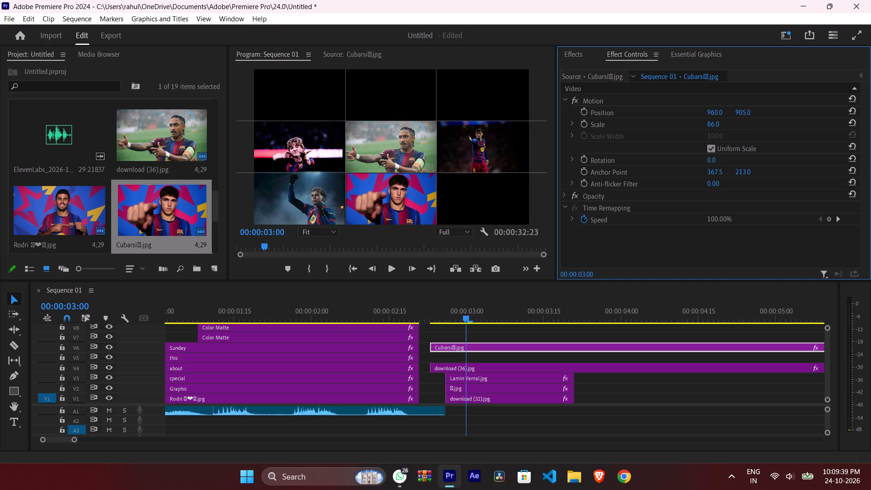
drag(822, 98, 821, 98)
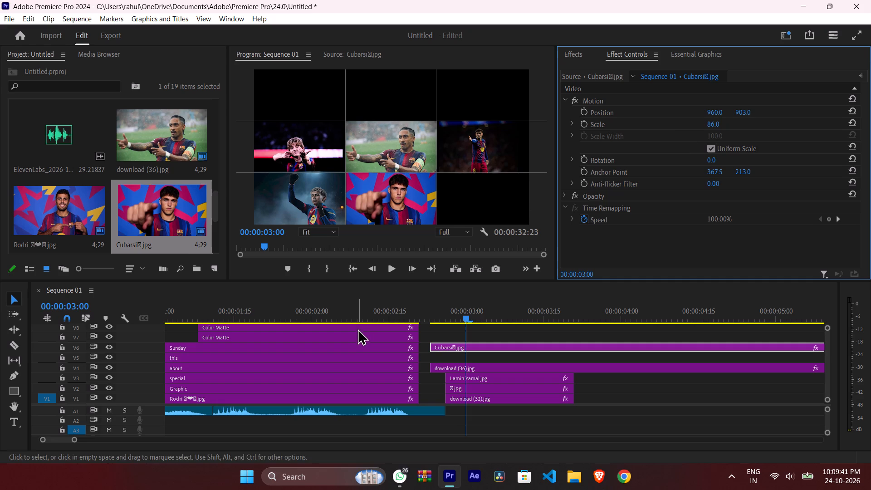
click(714, 114)
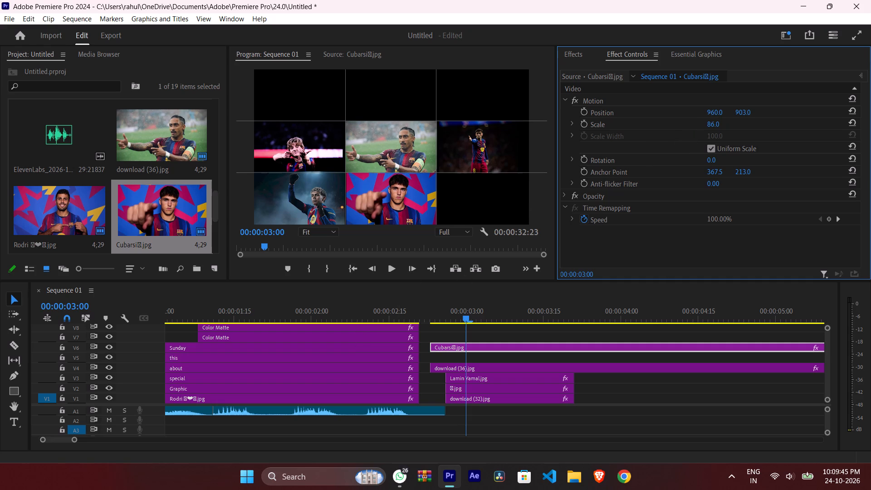
click(347, 296)
Place the download (34).jpg photo on V7, starting in line with the Cubarsi clip on V6.
scroll(108, 187, down, 1)
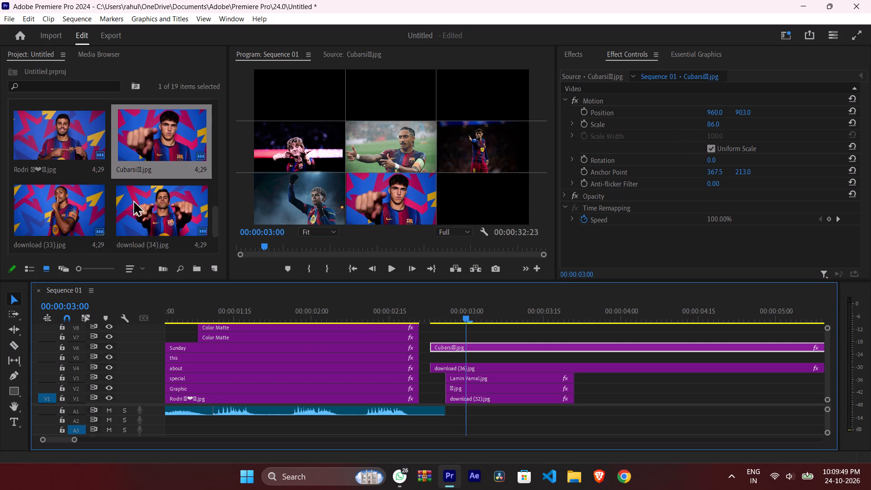
drag(163, 210, 455, 339)
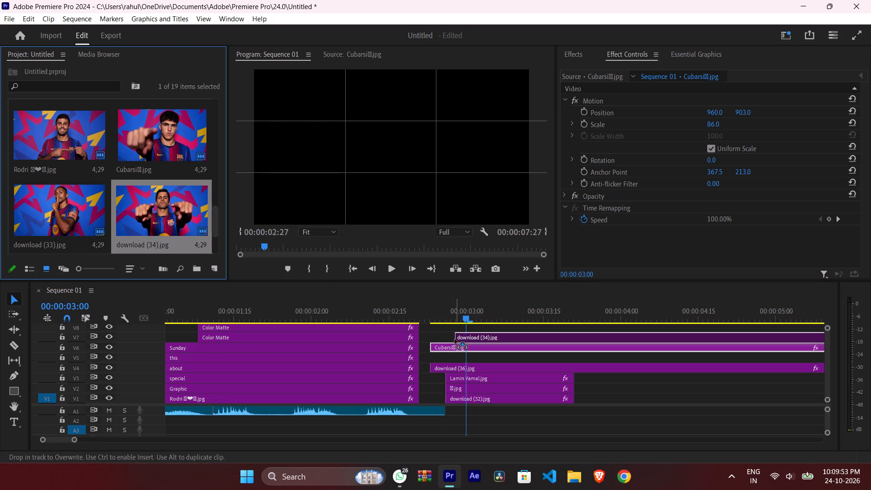
drag(455, 339, 431, 339)
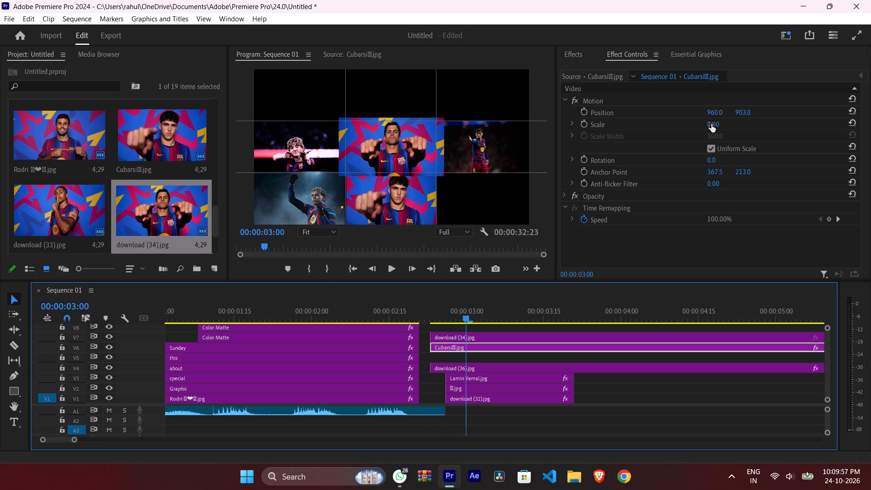
Fit the download (34).jpg clip on V7 into the top-centre grid cell with scale 85 and position 957, 184.
click(477, 337)
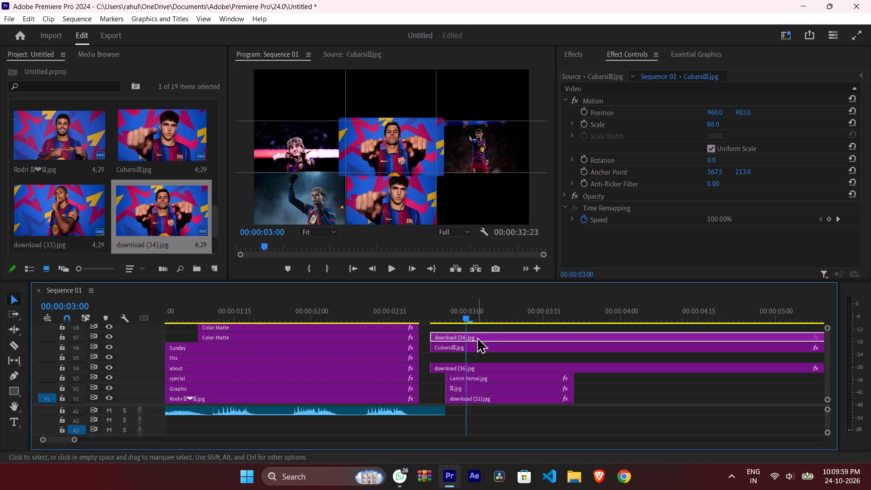
drag(712, 122, 724, 120)
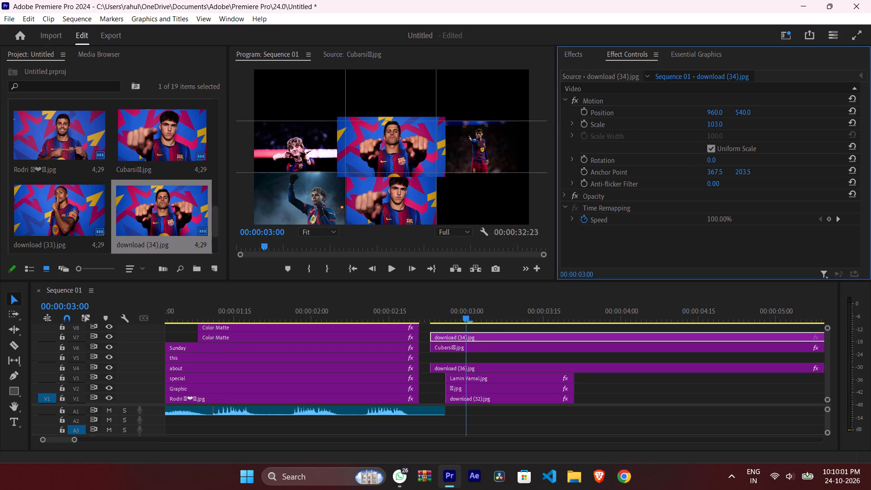
drag(724, 120, 714, 125)
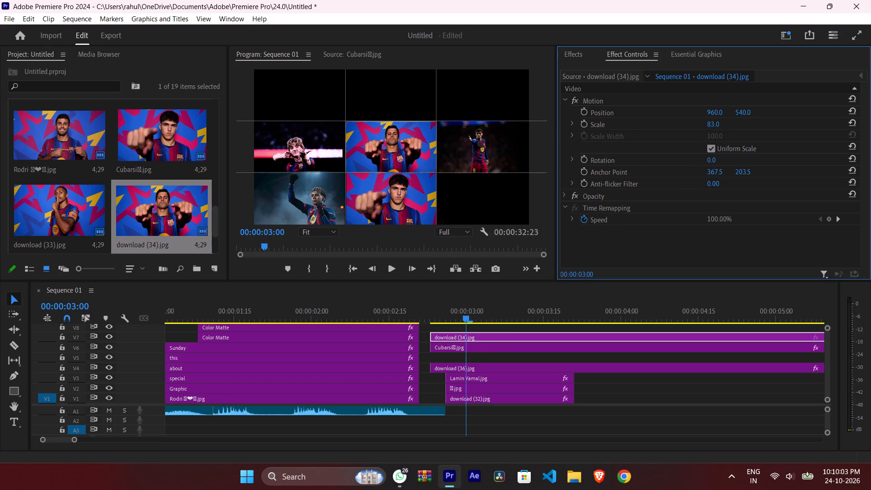
drag(714, 125, 714, 125)
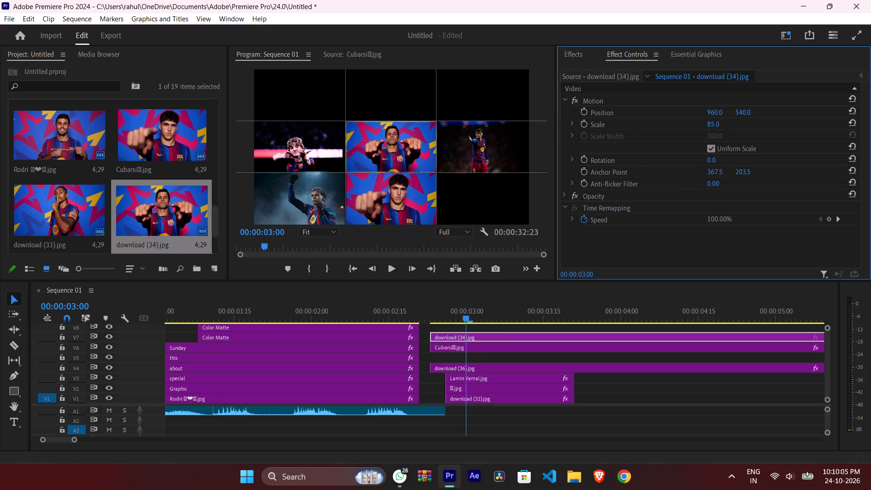
drag(714, 125, 716, 126)
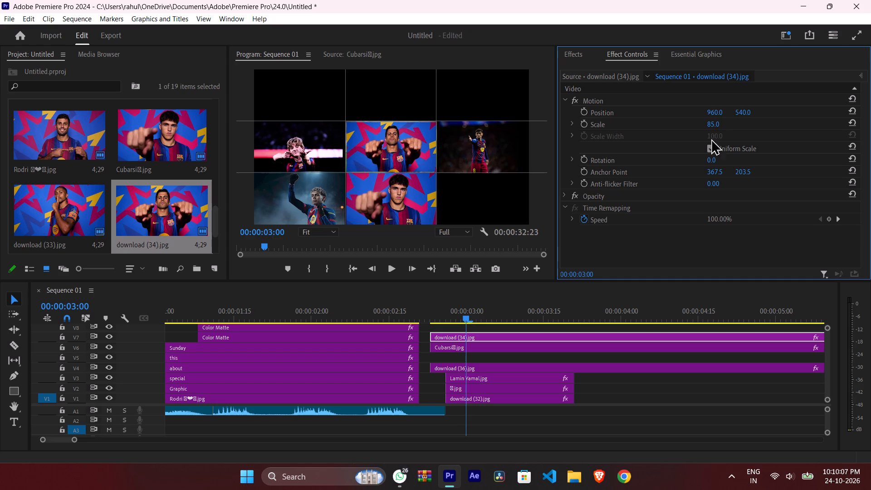
drag(714, 111, 687, 116)
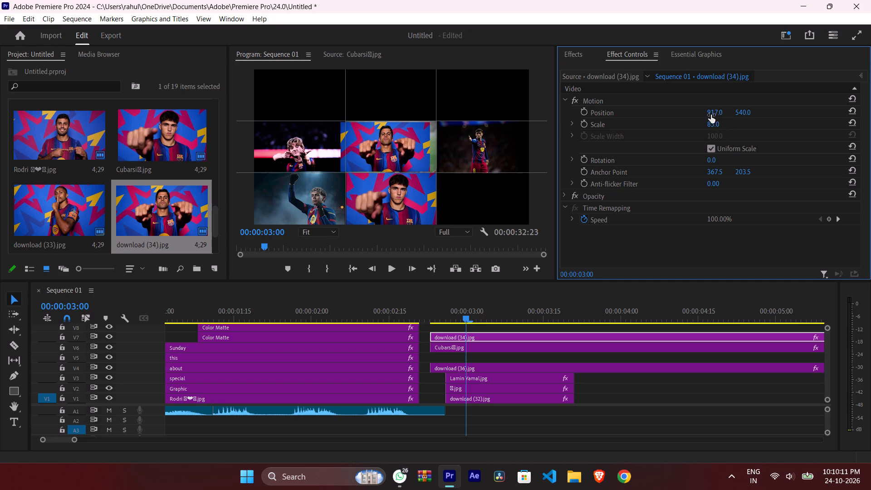
key(ctrl+z)
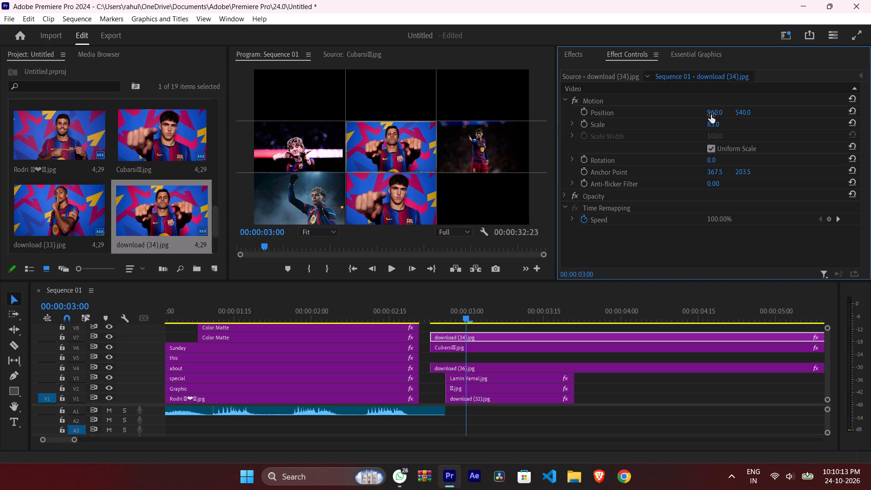
drag(744, 115, 594, 137)
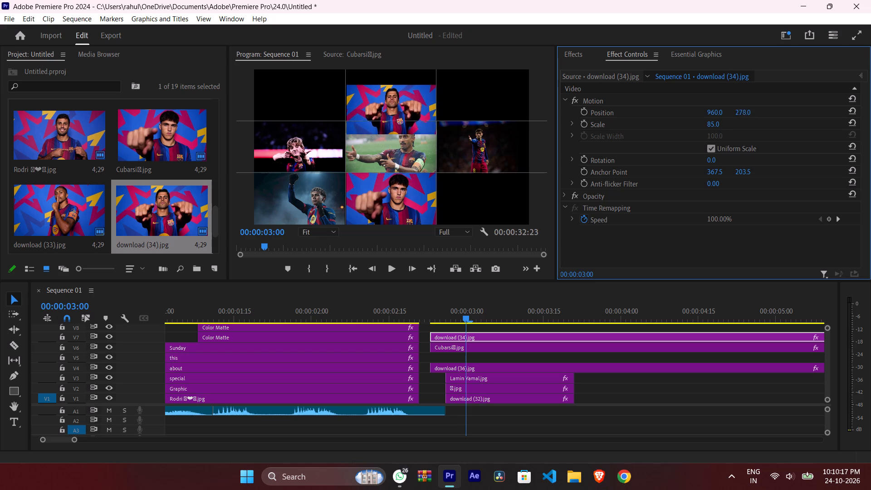
drag(594, 137, 542, 148)
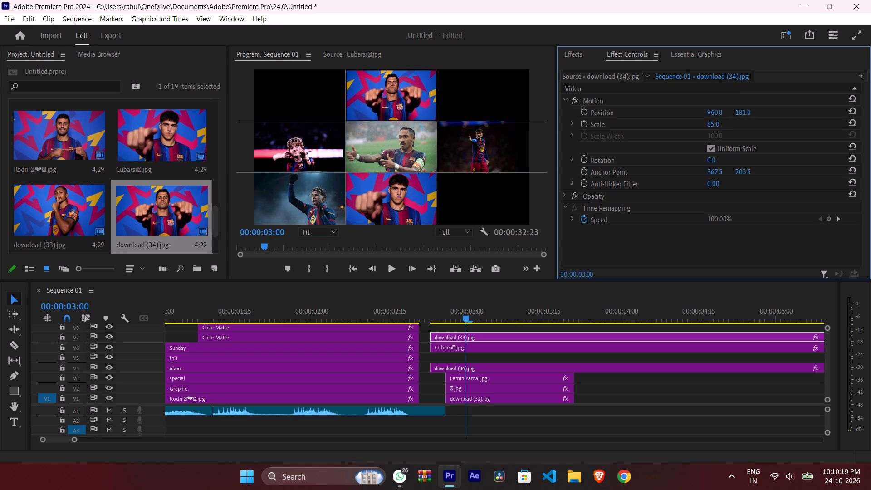
drag(542, 148, 543, 147)
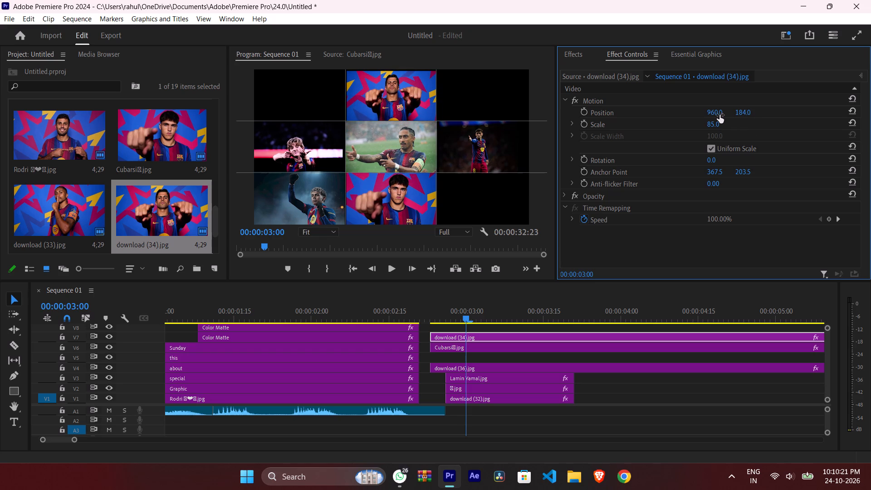
drag(713, 114, 708, 114)
drag(708, 114, 701, 114)
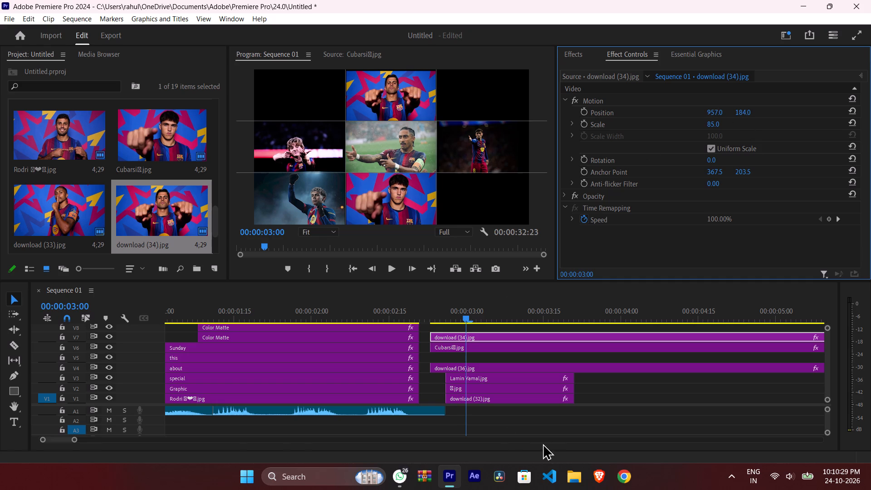
Move the download (32).jpg clip on V1 up into the top-right grid cell at position 1568, 185.
click(485, 400)
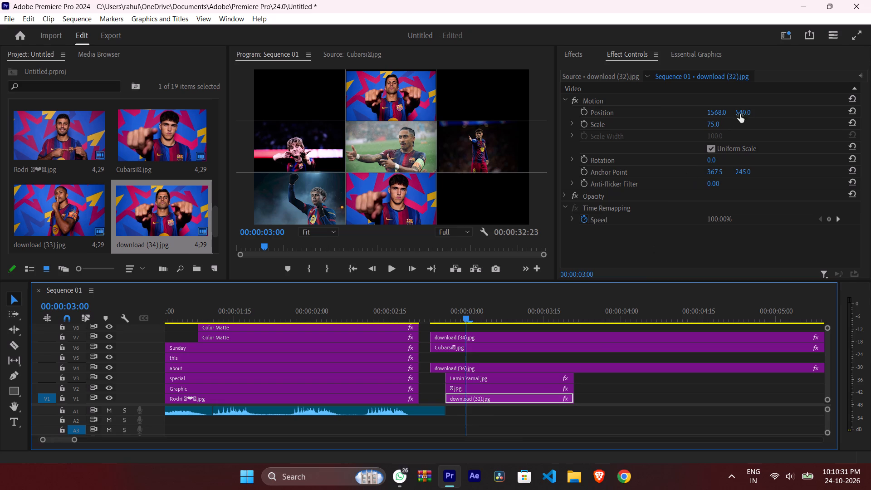
drag(744, 115, 703, 125)
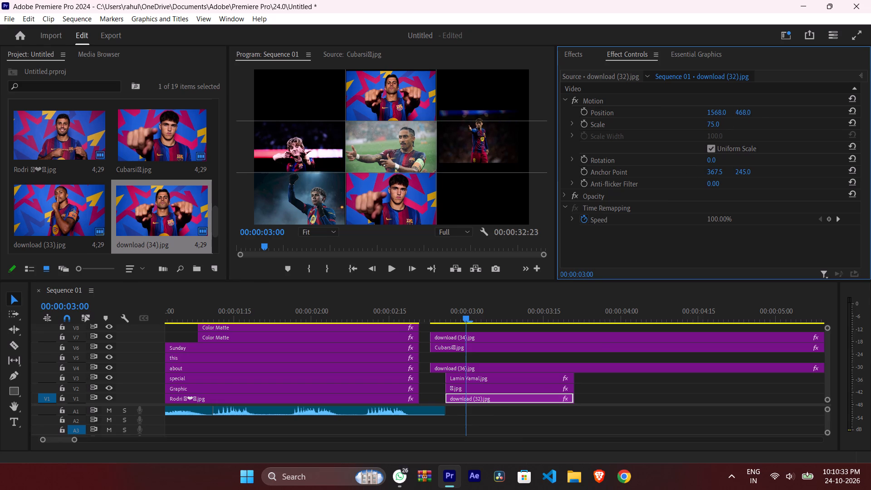
drag(703, 125, 557, 143)
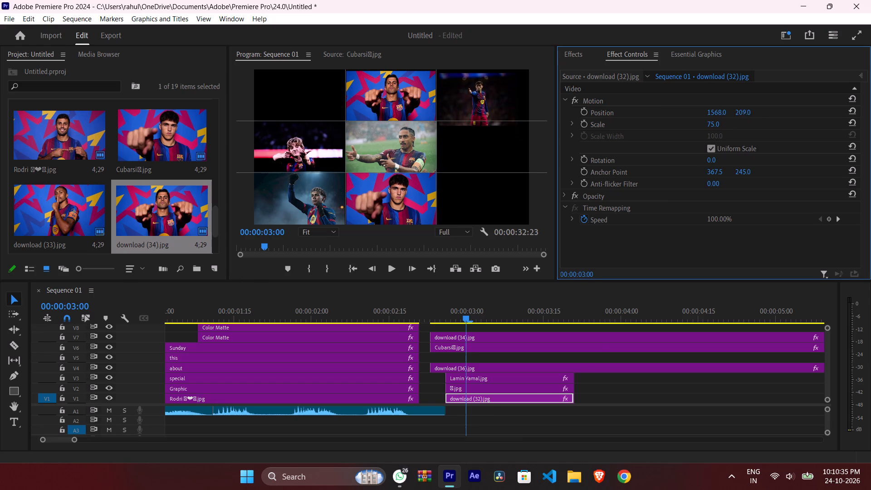
drag(557, 143, 546, 144)
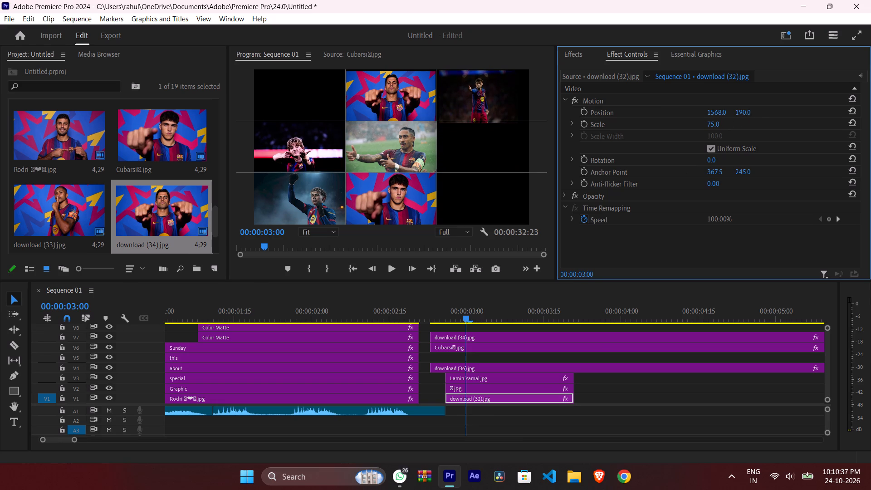
drag(546, 144, 543, 144)
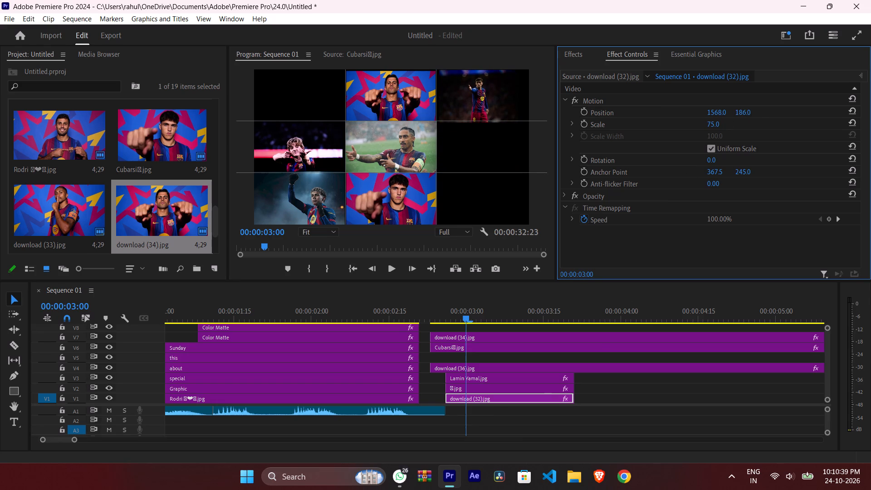
drag(543, 144, 543, 144)
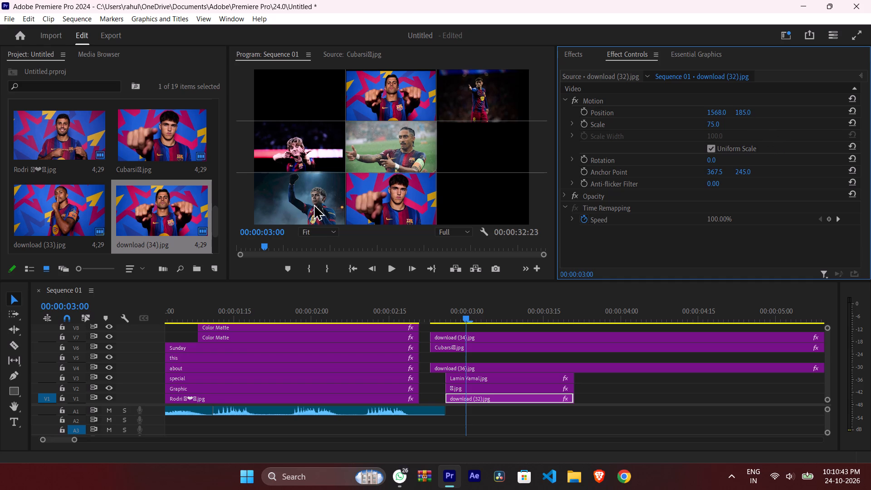
click(308, 152)
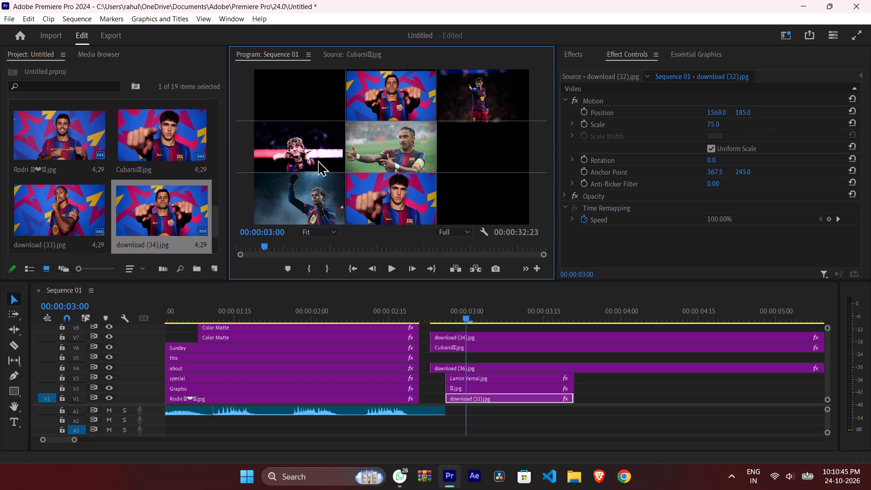
Place the download (35).jpg photo on V5, starting in line with the download (36).jpg clip on V4.
scroll(181, 205, down, 1)
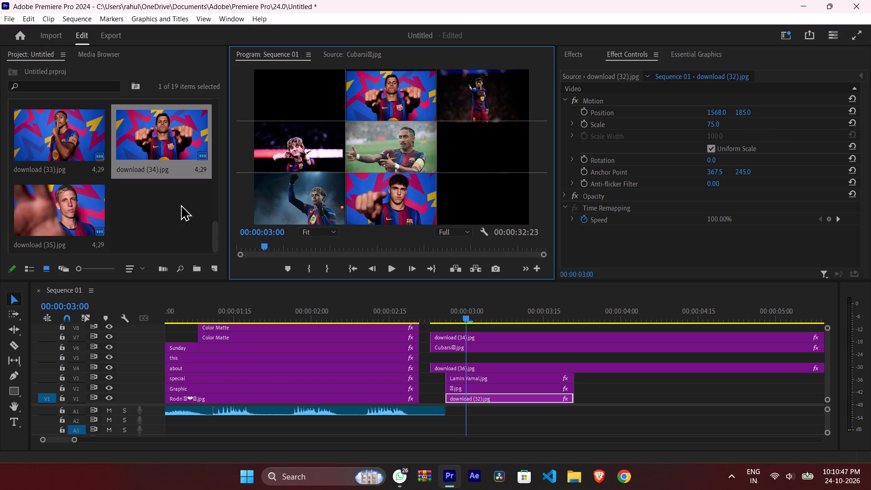
click(54, 208)
drag(54, 209, 187, 204)
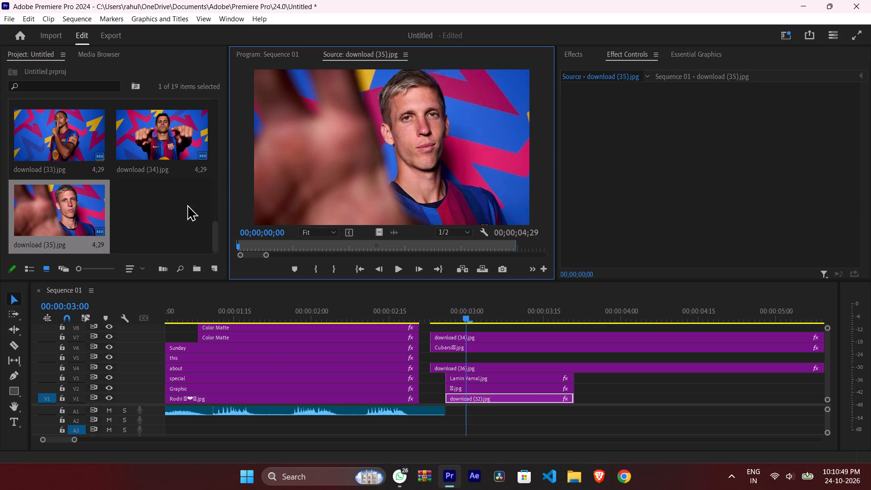
drag(81, 206, 206, 278)
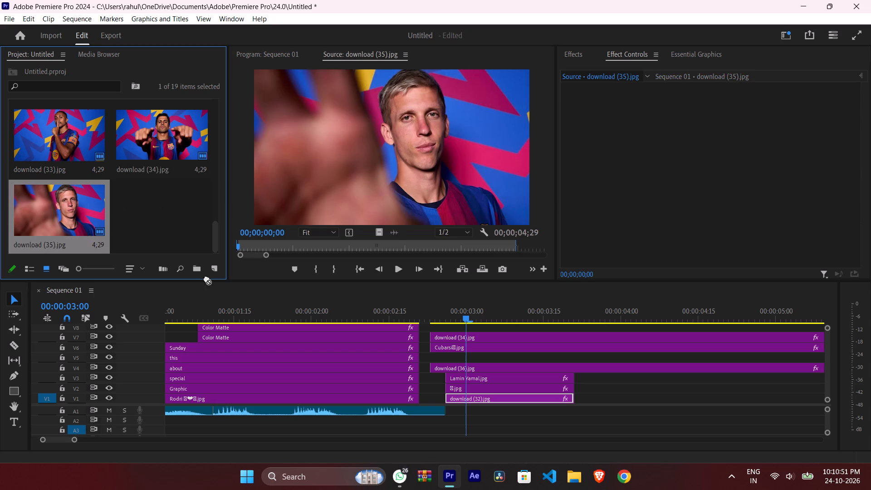
drag(206, 278, 435, 354)
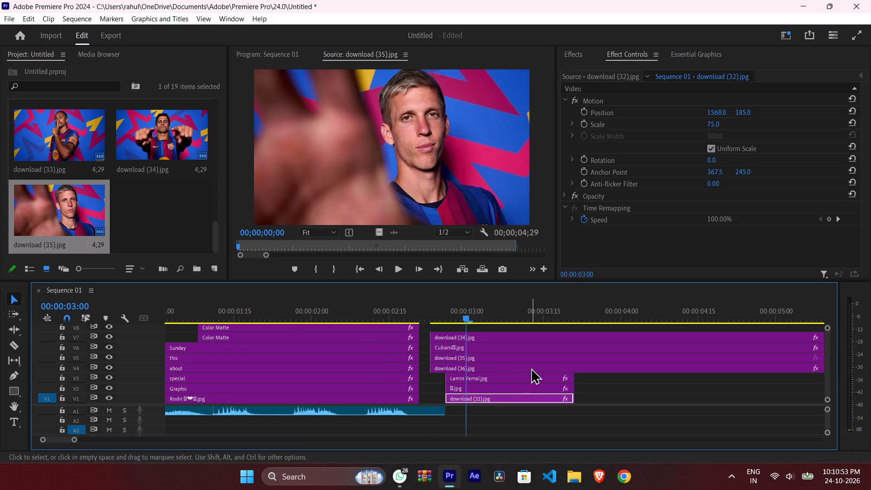
Fit the download (35).jpg clip on V5 into the middle-right grid cell with scale 89 and position 1607, 546.
click(474, 358)
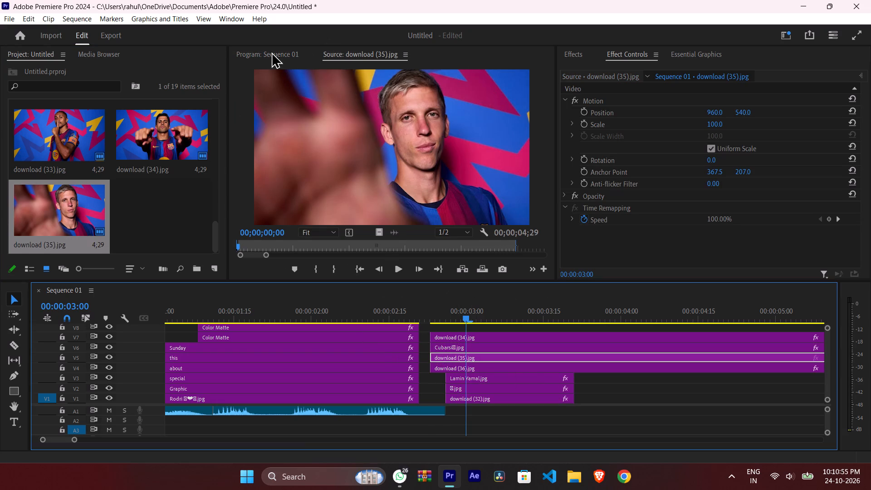
click(271, 52)
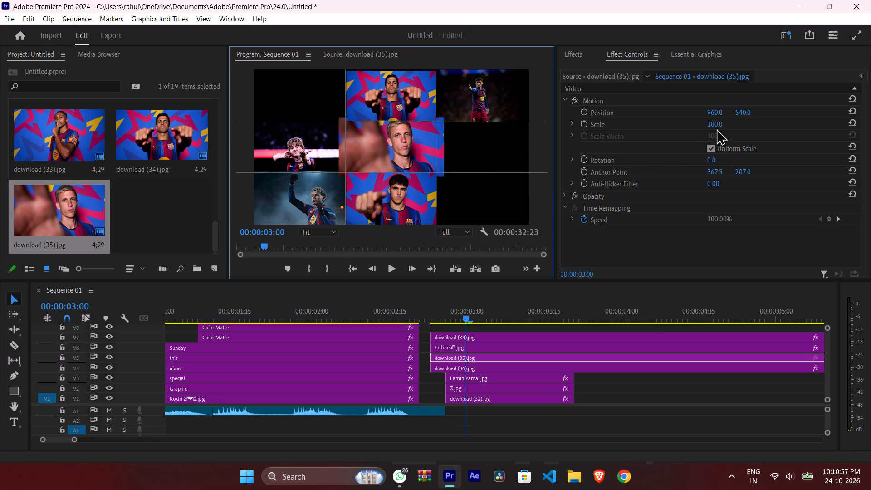
drag(715, 127, 699, 129)
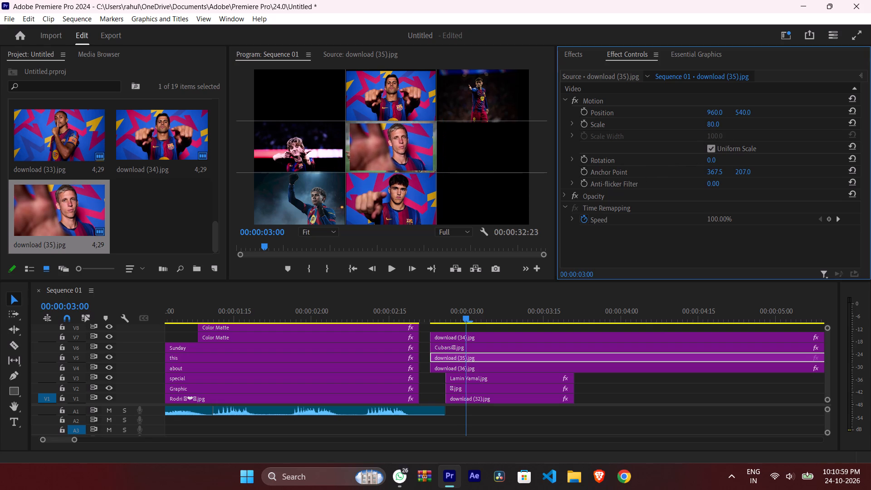
drag(699, 129, 705, 129)
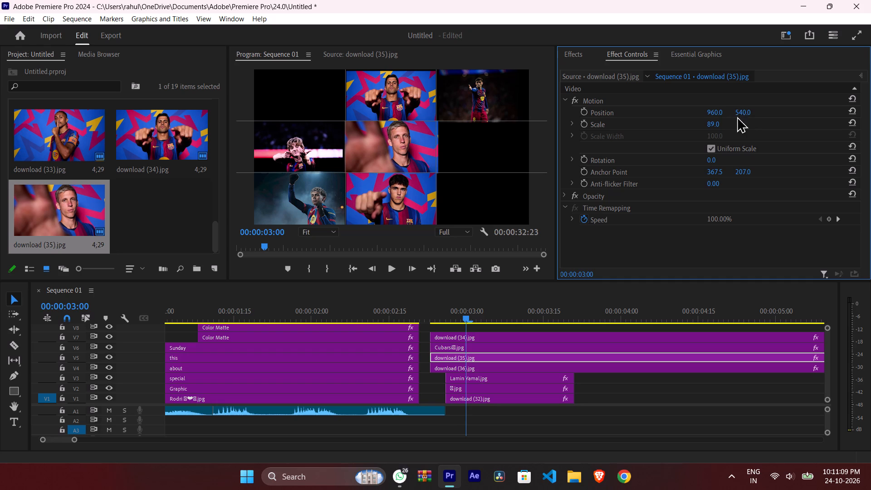
click(741, 113)
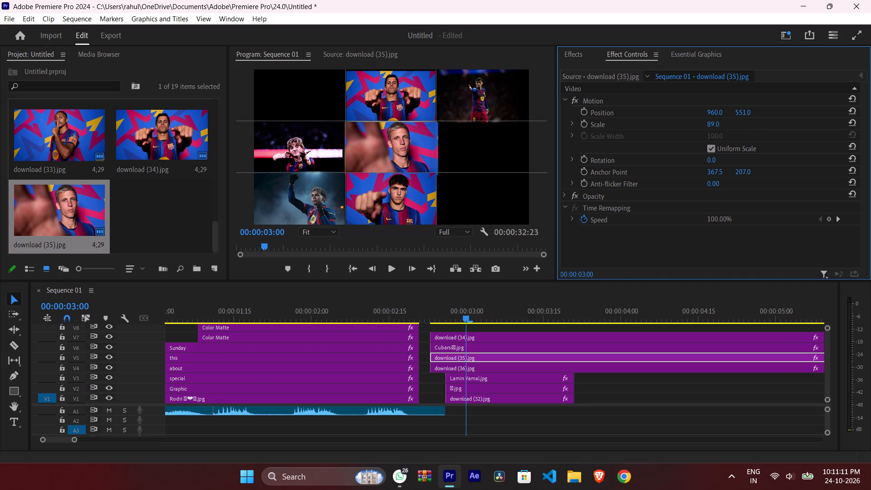
drag(707, 113, 711, 113)
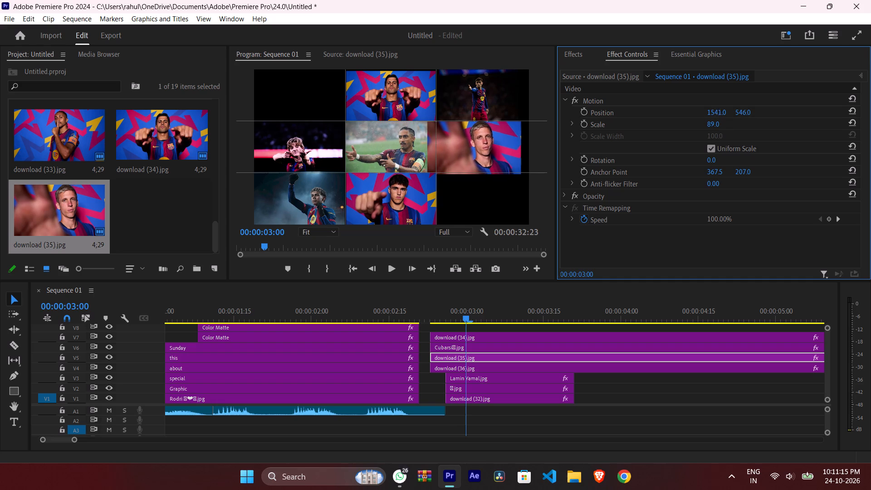
drag(711, 113, 751, 109)
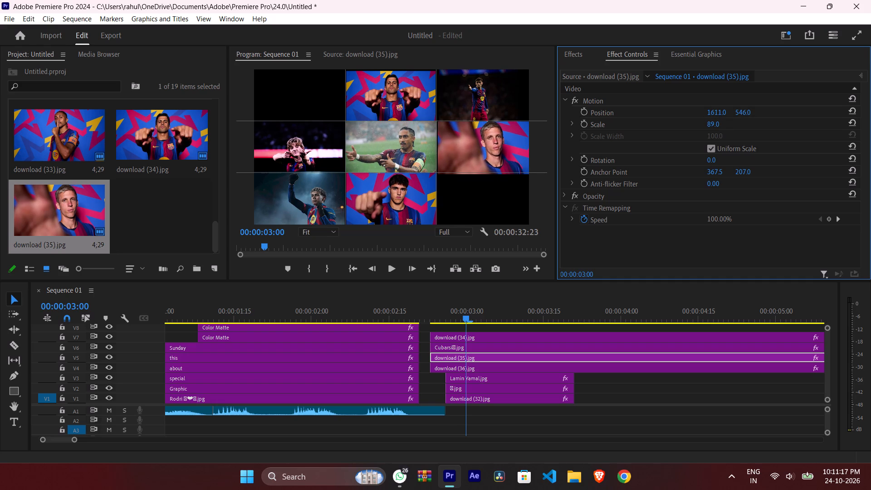
drag(751, 109, 749, 110)
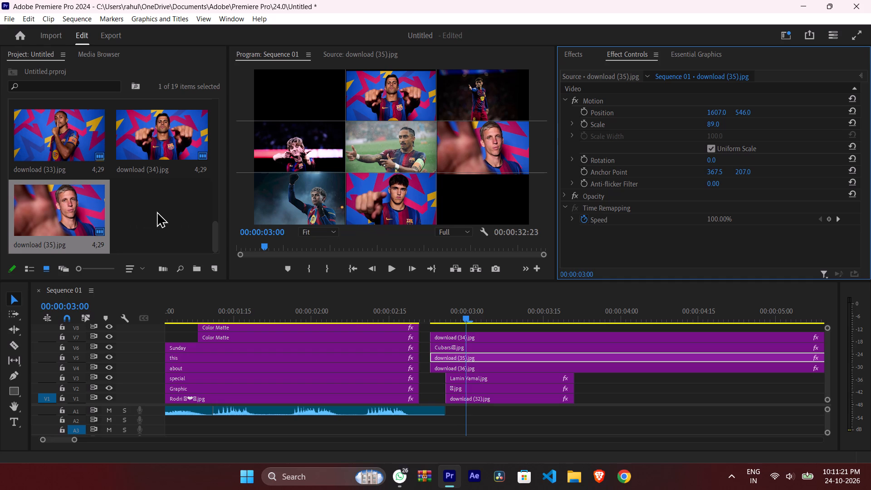
Move the photo clip on V2 up from the middle-left grid cell into the top-left cell at position 288, 158.
scroll(157, 211, up, 1)
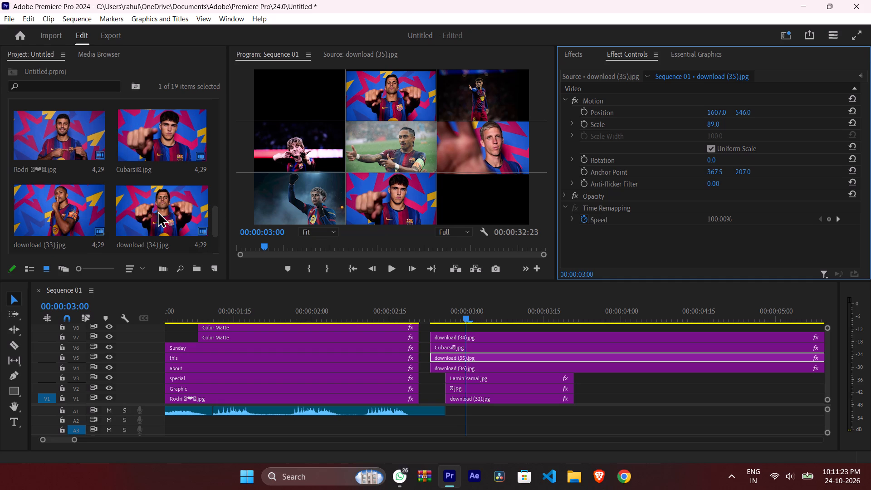
click(295, 143)
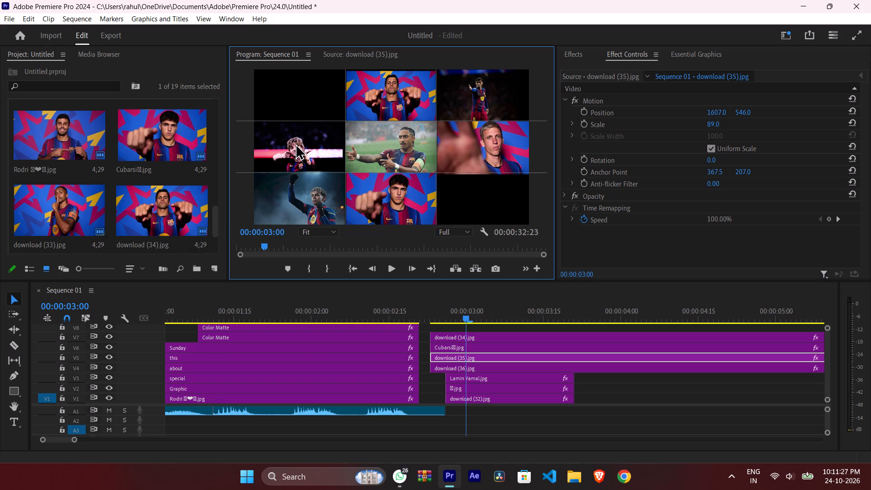
click(461, 387)
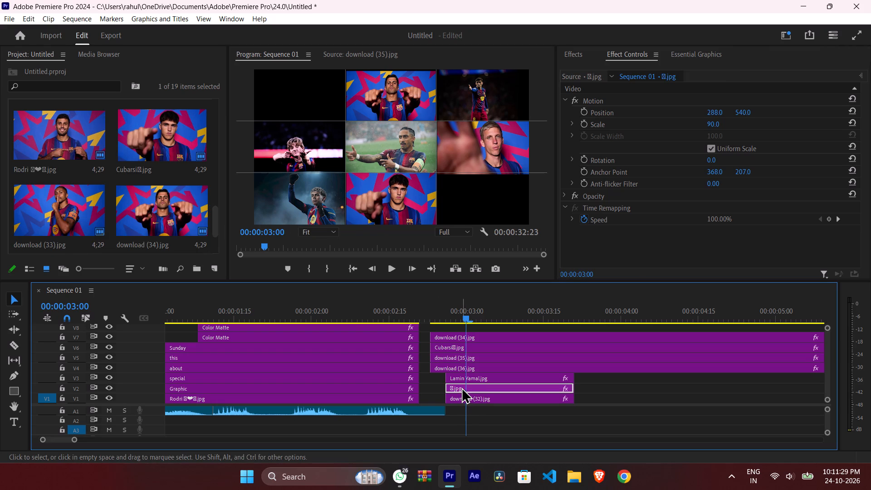
drag(741, 110, 788, 105)
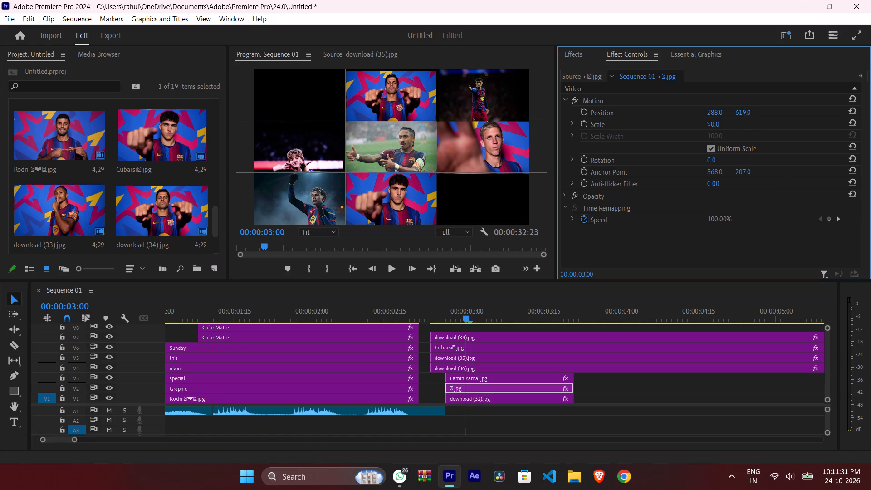
drag(788, 105, 541, 123)
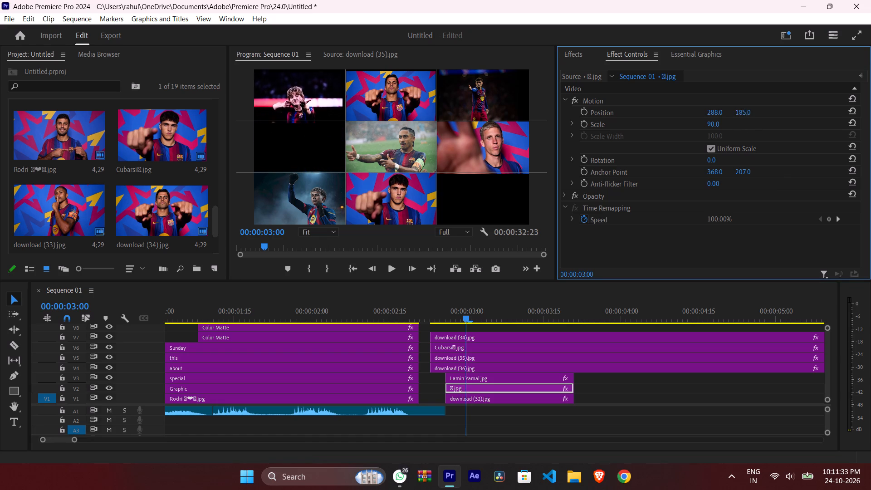
drag(541, 123, 517, 123)
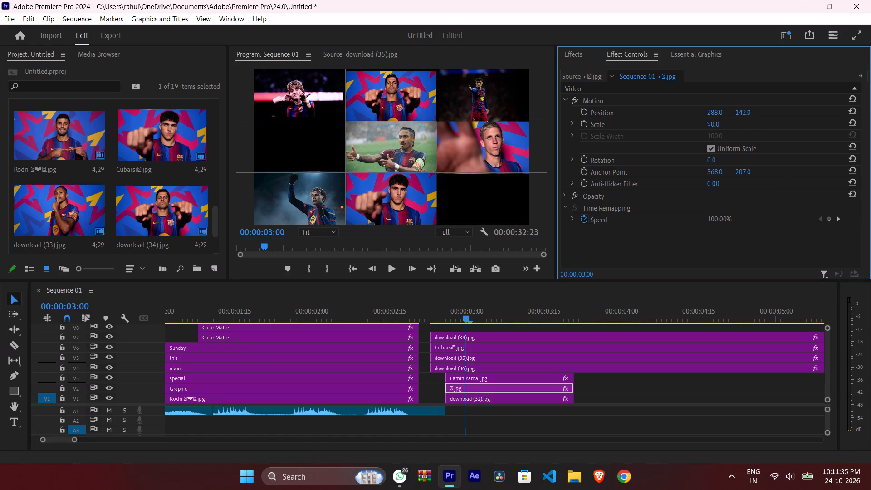
drag(517, 123, 524, 123)
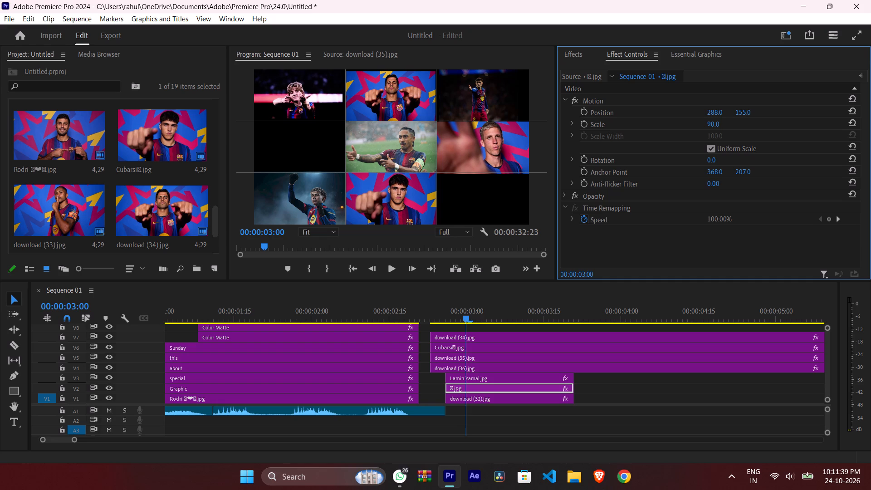
drag(524, 123, 526, 123)
Place the Rodri photo on V8, starting in line with the download (34).jpg clip on V7.
scroll(179, 205, up, 3)
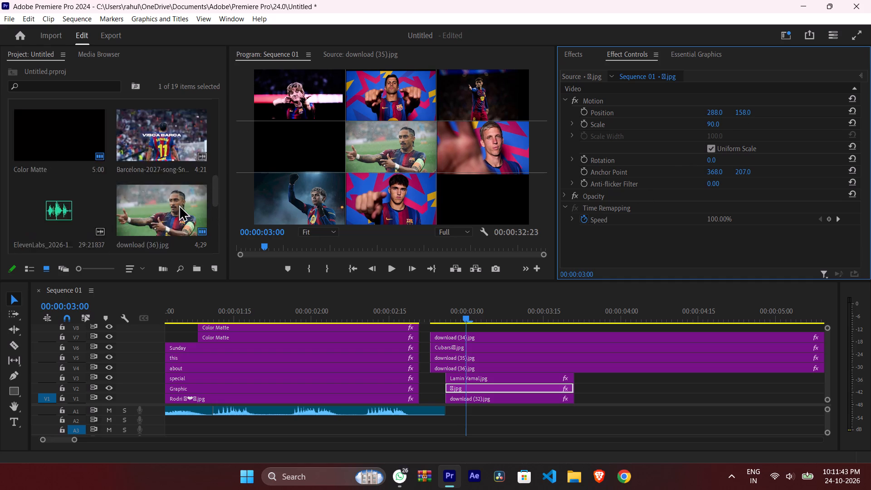
scroll(179, 205, down, 3)
click(68, 141)
drag(68, 141, 426, 329)
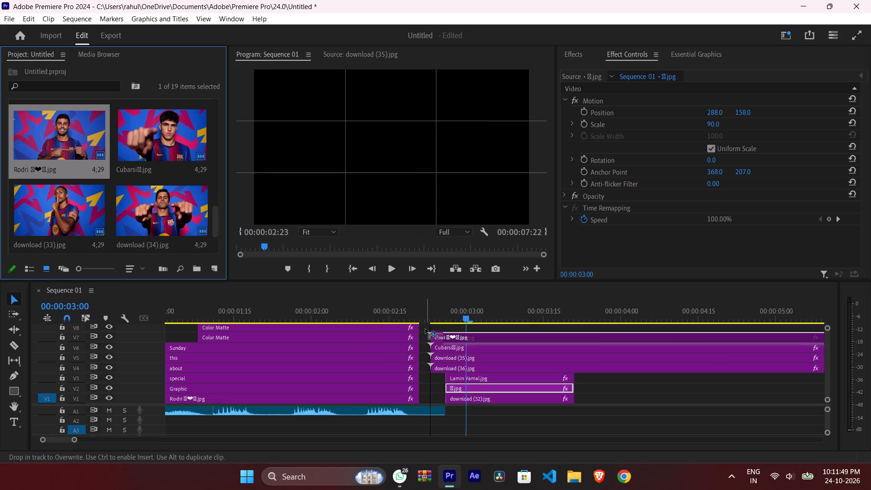
drag(426, 329, 426, 325)
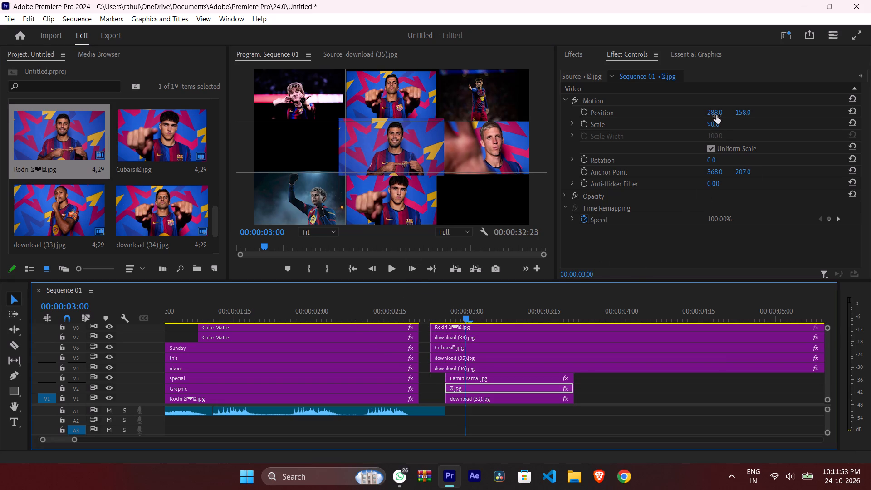
Fit the Rodri clip on V8 into the middle-left grid cell with scale 88 and position 310, 540.
drag(716, 115, 670, 117)
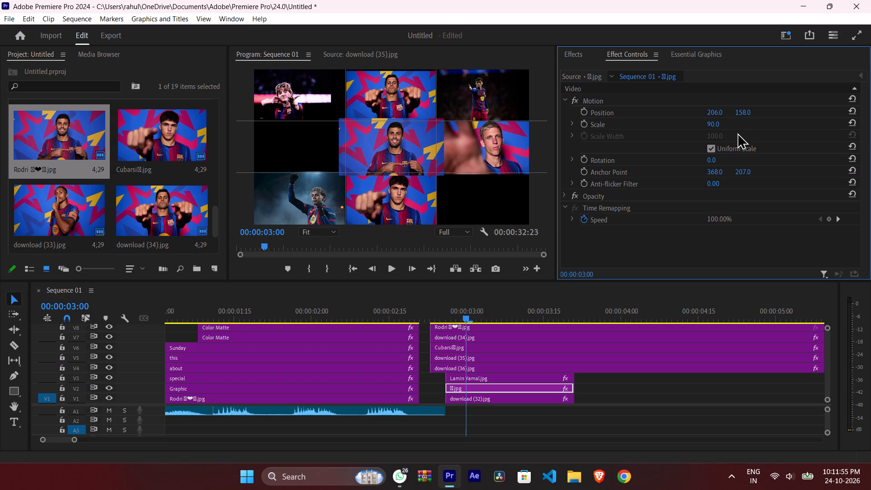
key(ctrl+z)
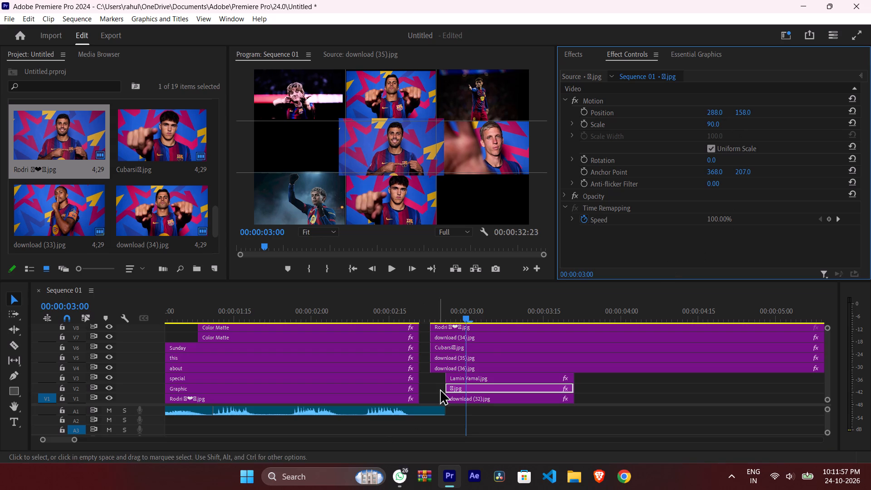
click(456, 326)
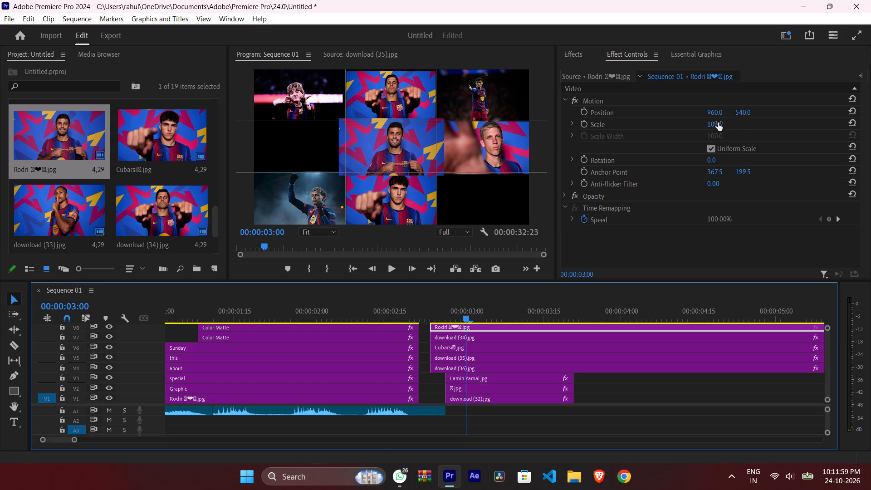
drag(715, 125, 709, 127)
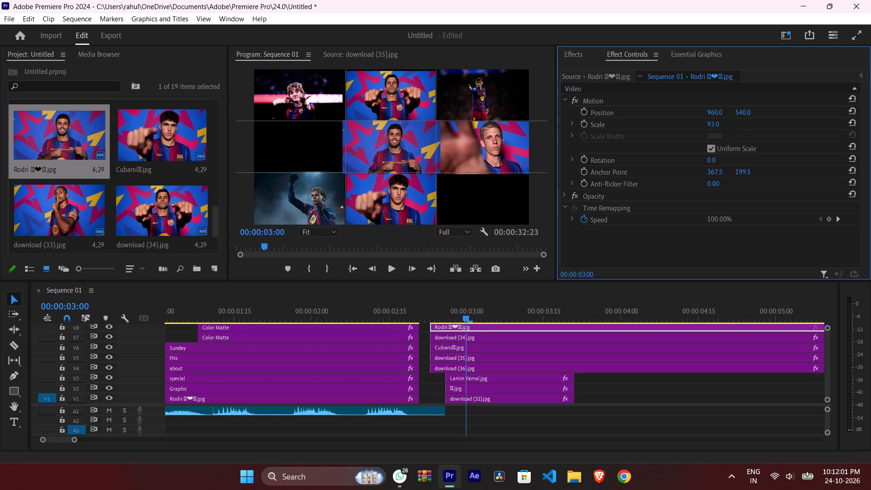
drag(709, 127, 706, 127)
drag(744, 114, 772, 112)
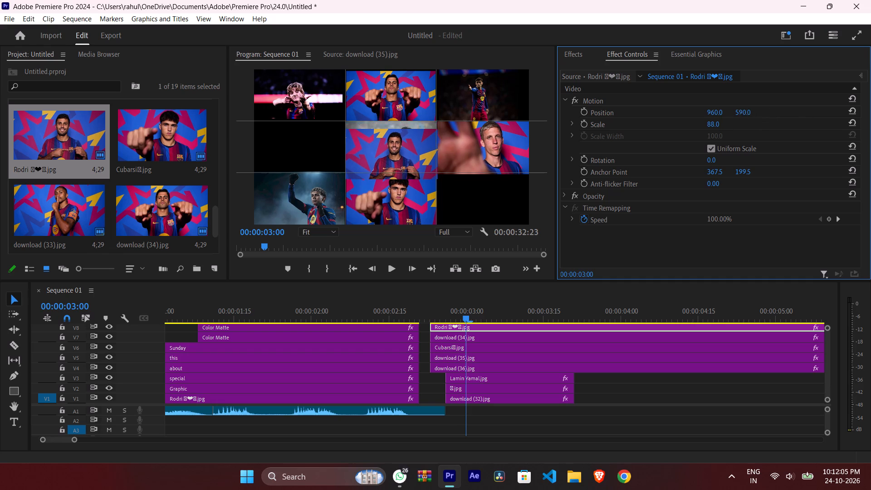
drag(772, 112, 719, 121)
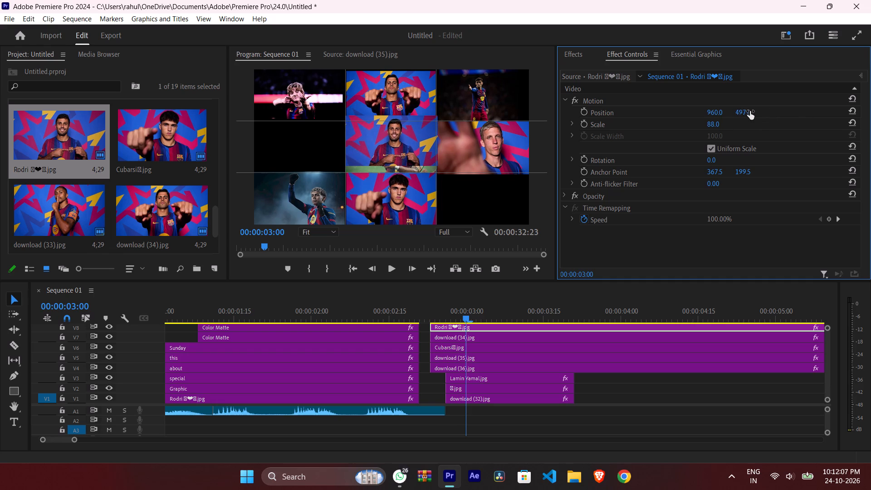
key(ctrl+z)
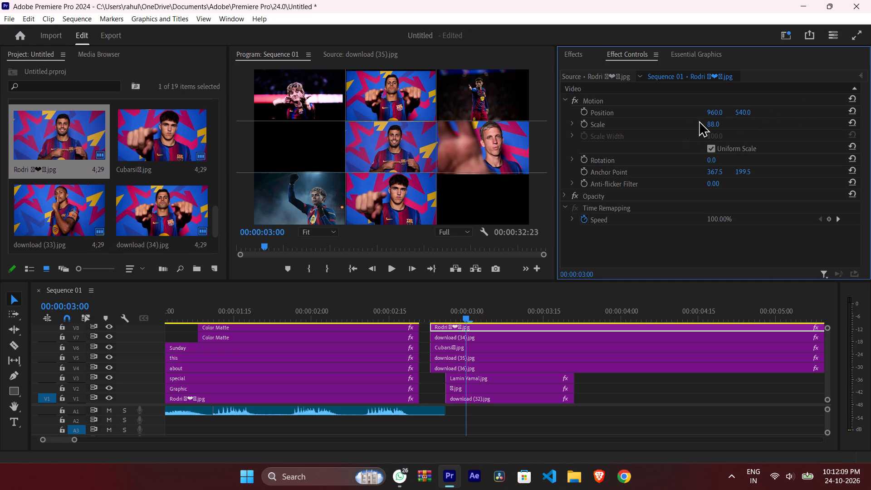
drag(714, 113, 328, 149)
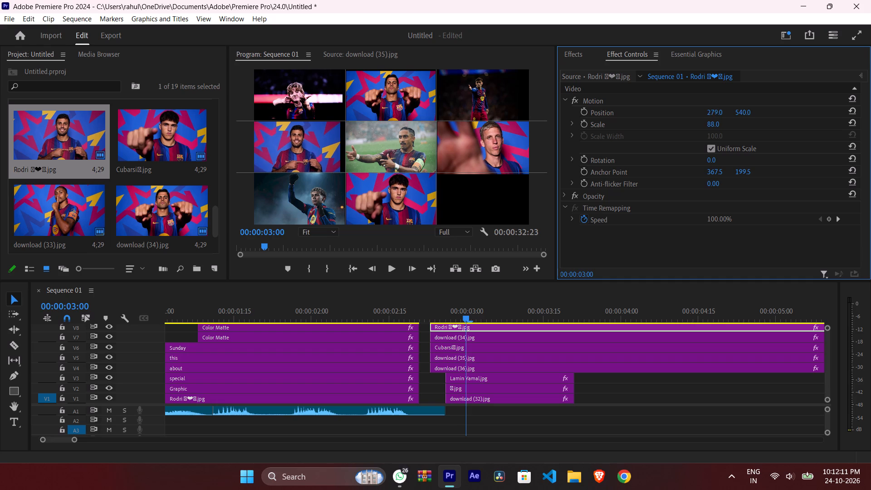
drag(328, 149, 345, 149)
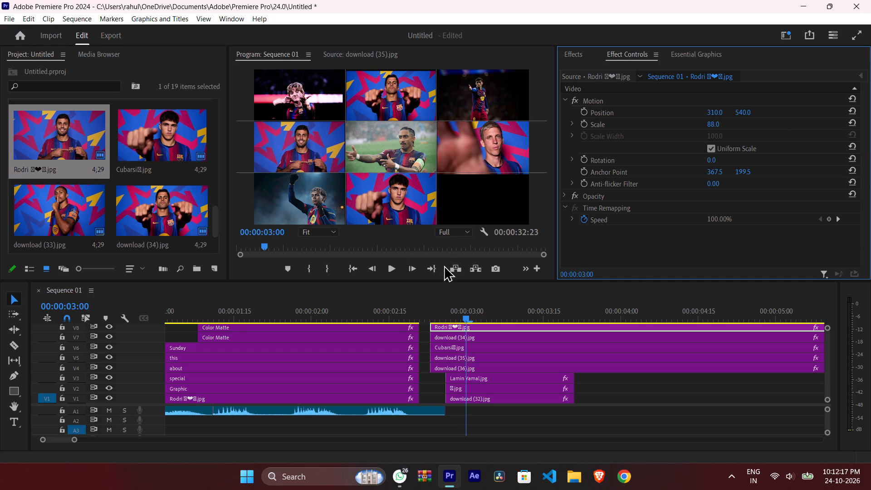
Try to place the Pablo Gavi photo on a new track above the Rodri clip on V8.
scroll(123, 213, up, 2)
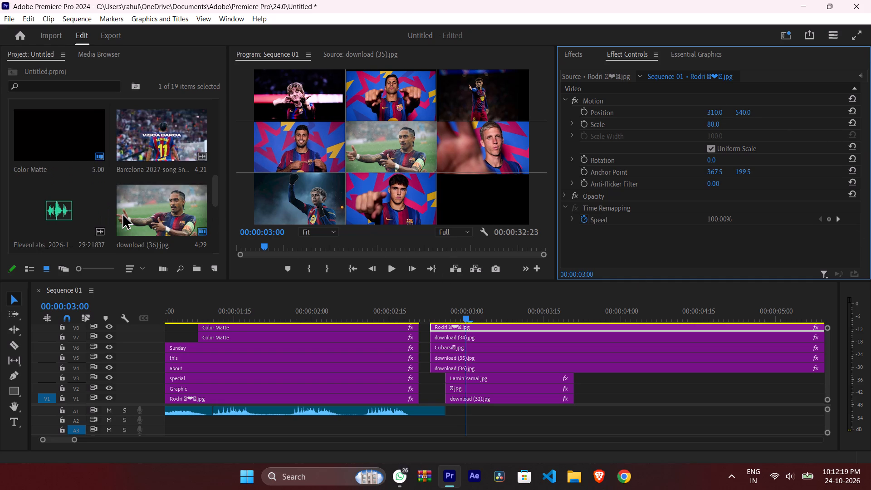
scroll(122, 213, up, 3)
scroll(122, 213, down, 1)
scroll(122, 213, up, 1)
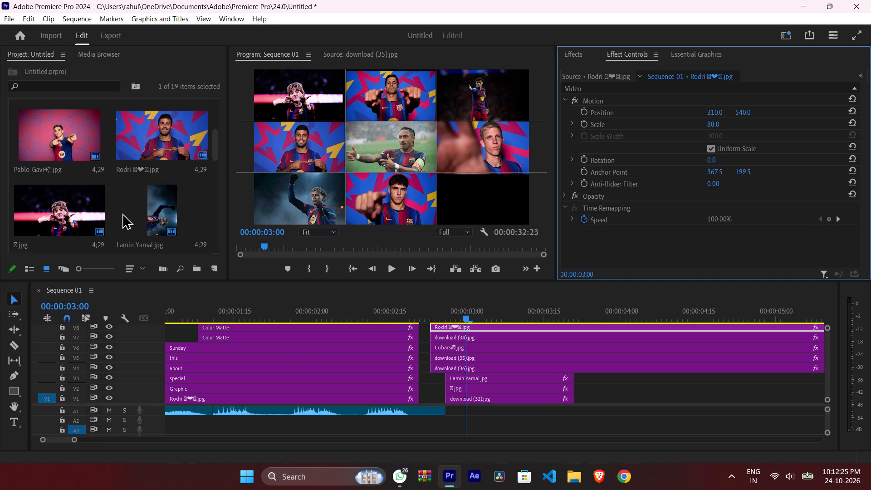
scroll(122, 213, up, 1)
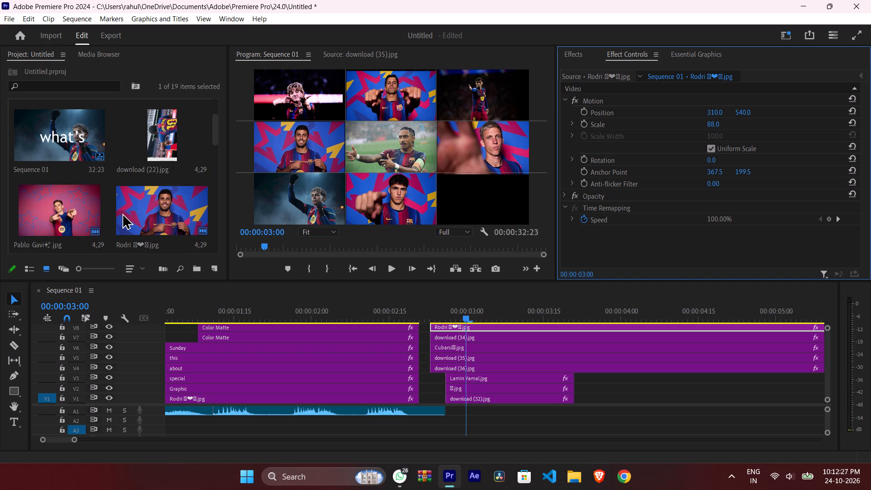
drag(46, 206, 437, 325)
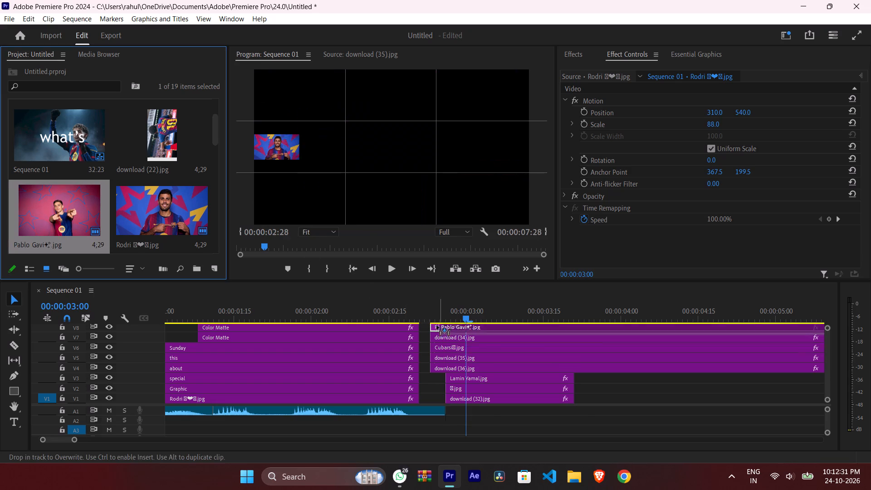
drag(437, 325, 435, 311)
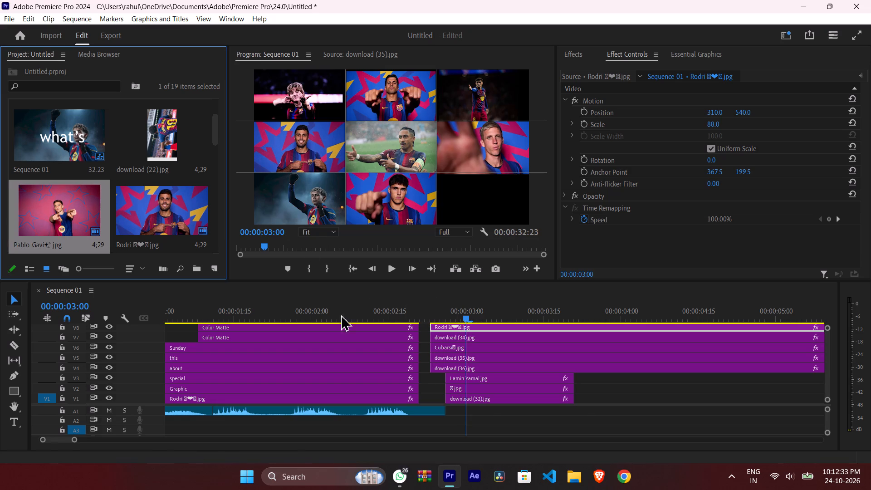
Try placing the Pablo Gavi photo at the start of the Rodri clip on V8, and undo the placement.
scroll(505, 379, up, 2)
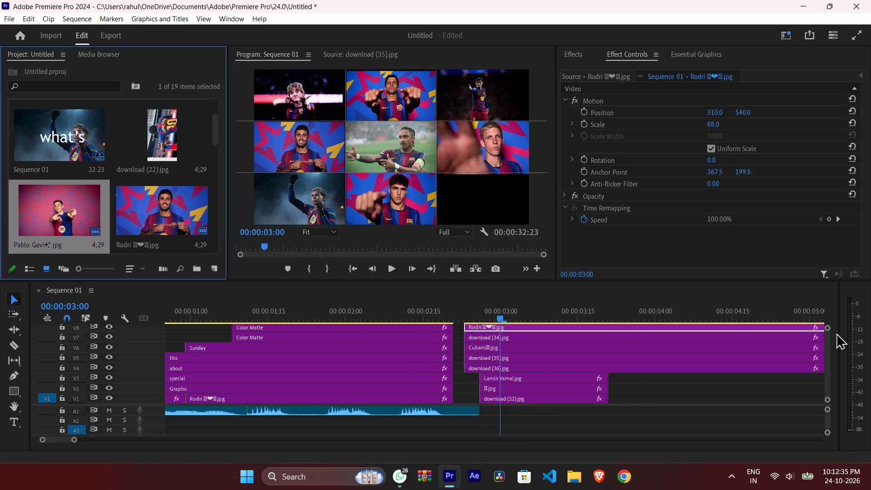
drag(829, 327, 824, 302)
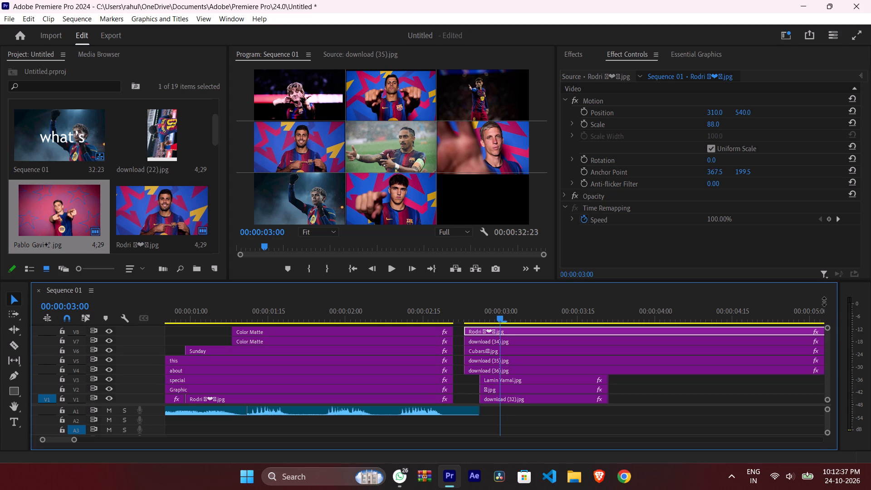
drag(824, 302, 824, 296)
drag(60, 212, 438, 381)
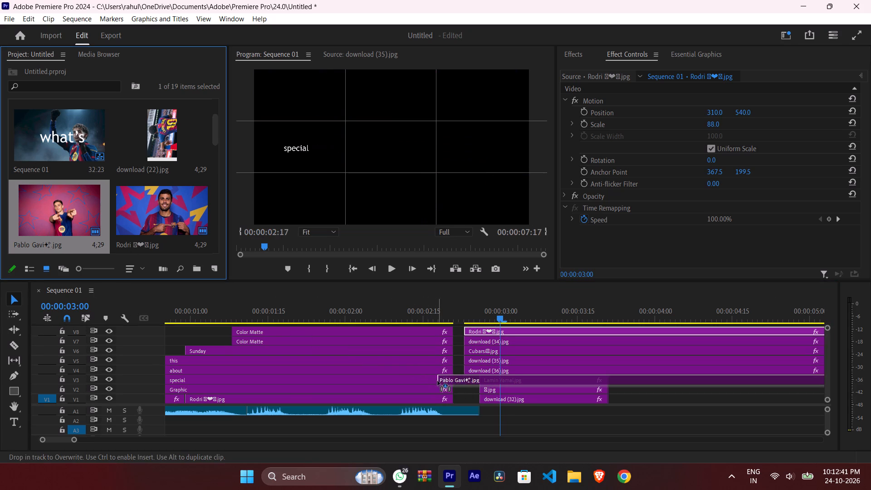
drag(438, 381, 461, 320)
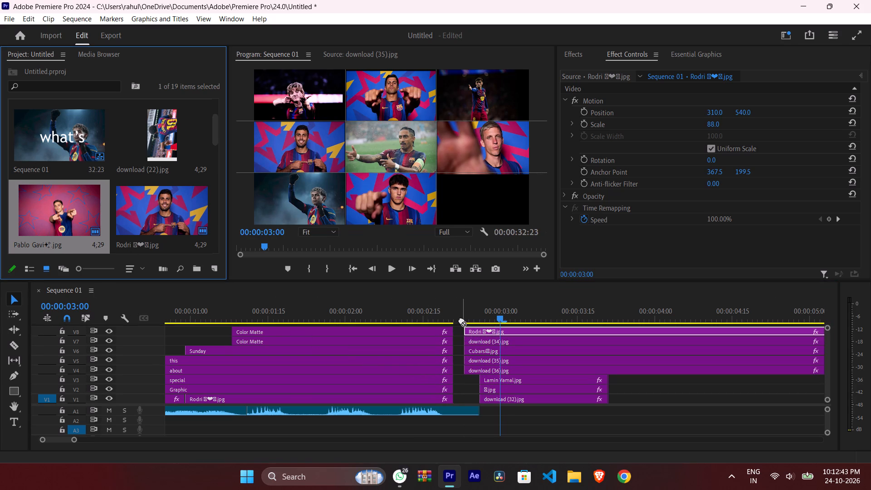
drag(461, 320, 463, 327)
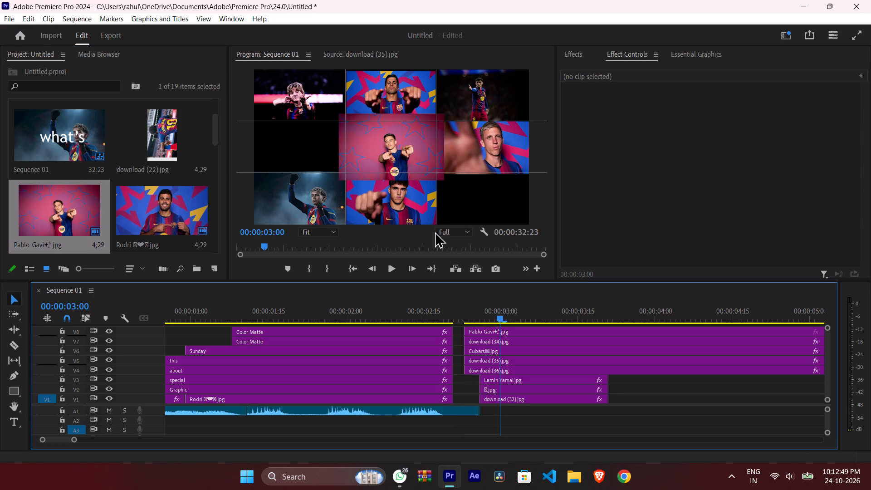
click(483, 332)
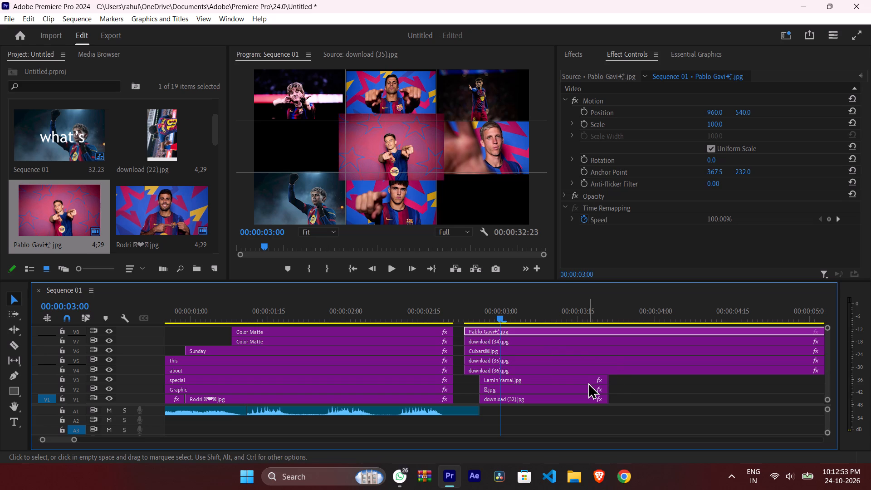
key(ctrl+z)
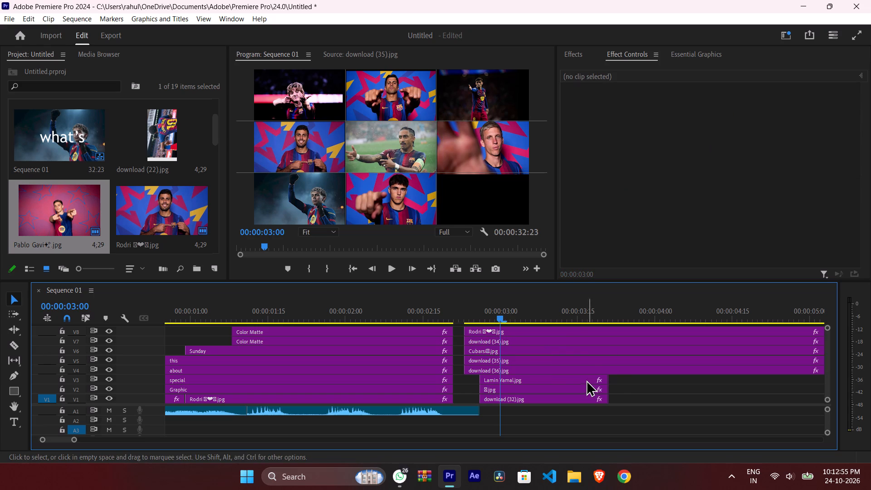
Shift the photo clips on V2 through V8 after the titles one track up and later, with the longer ones starting at about 00:00:03:12.
scroll(561, 384, up, 2)
scroll(561, 384, down, 1)
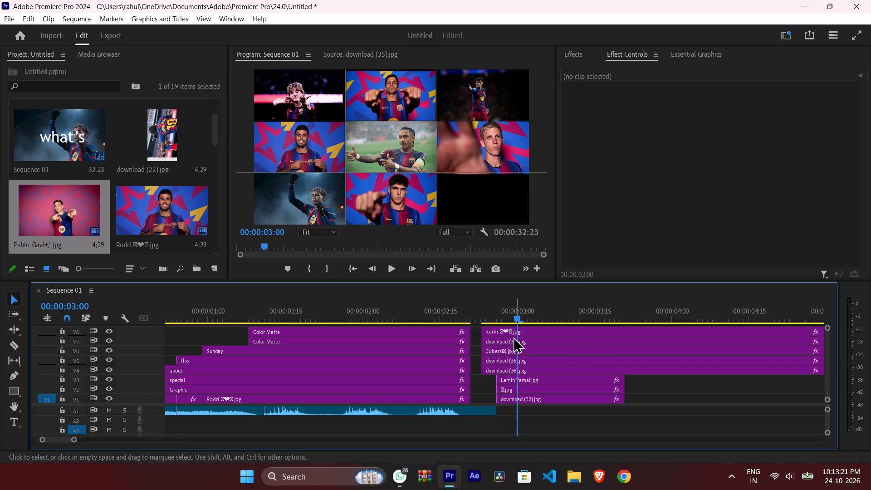
drag(476, 331, 525, 392)
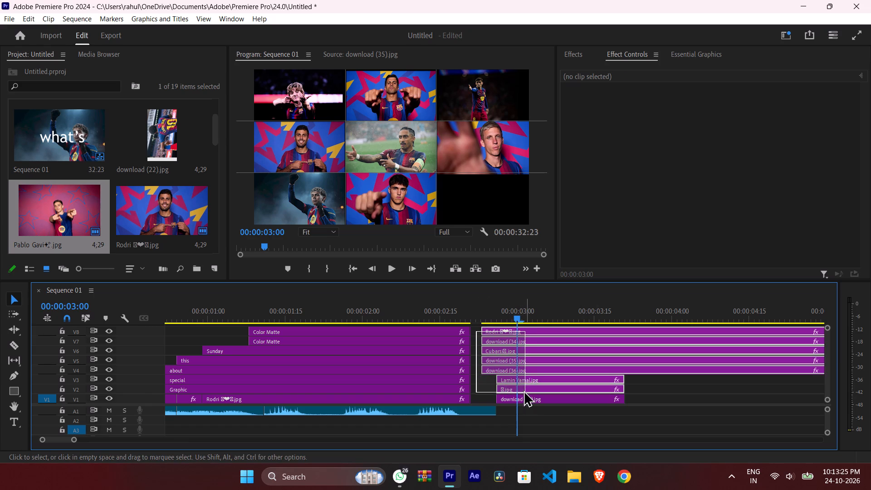
drag(509, 356, 588, 356)
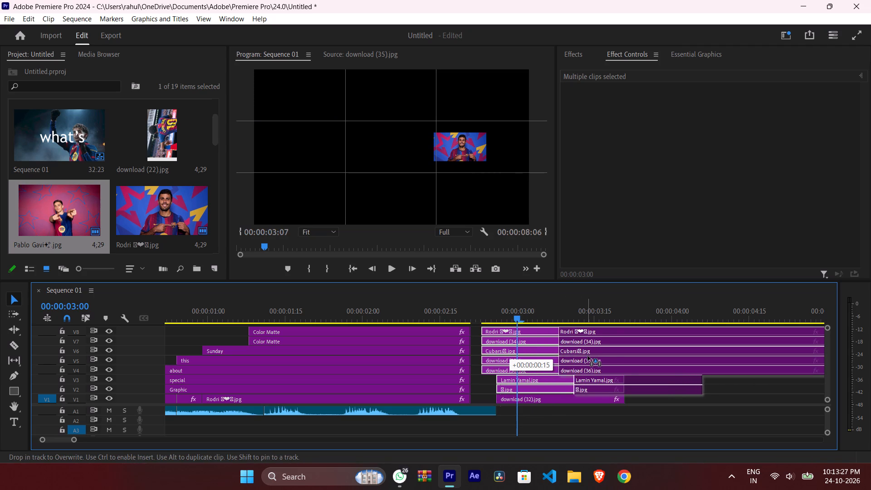
drag(588, 356, 607, 354)
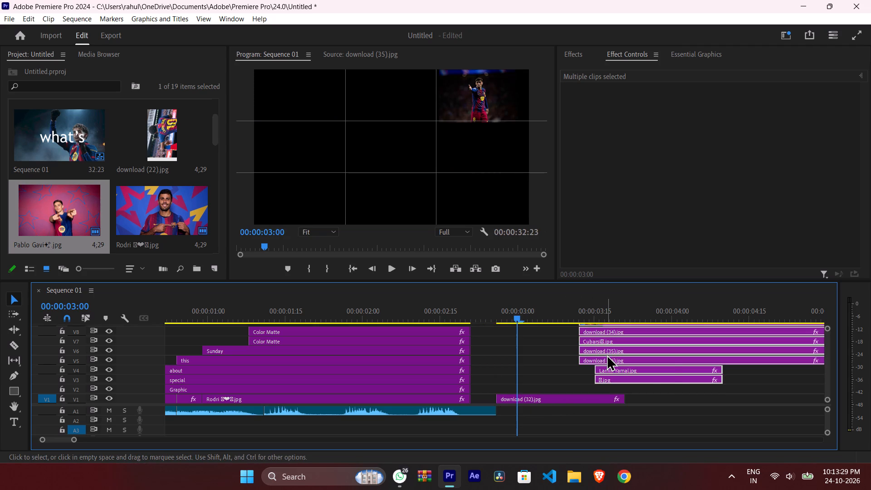
Move the download (32).jpg clip on V1 later so it starts at about 00:00:03:17.
drag(537, 399, 597, 399)
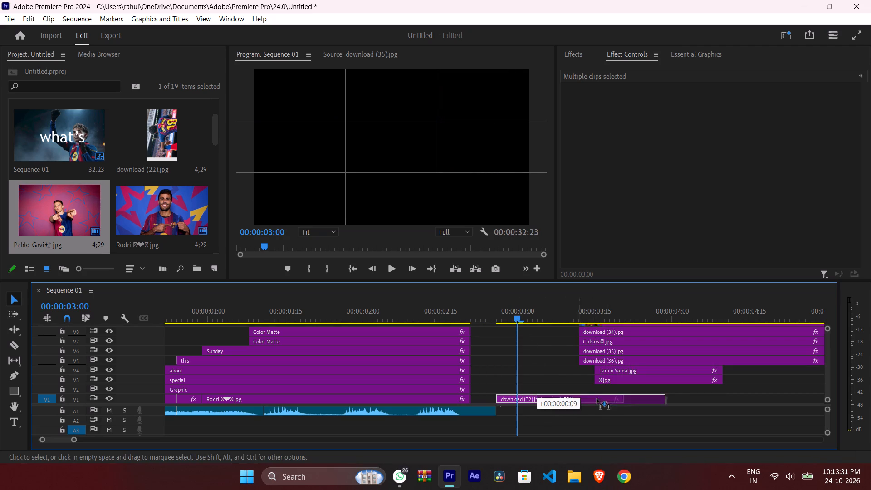
drag(597, 399, 646, 399)
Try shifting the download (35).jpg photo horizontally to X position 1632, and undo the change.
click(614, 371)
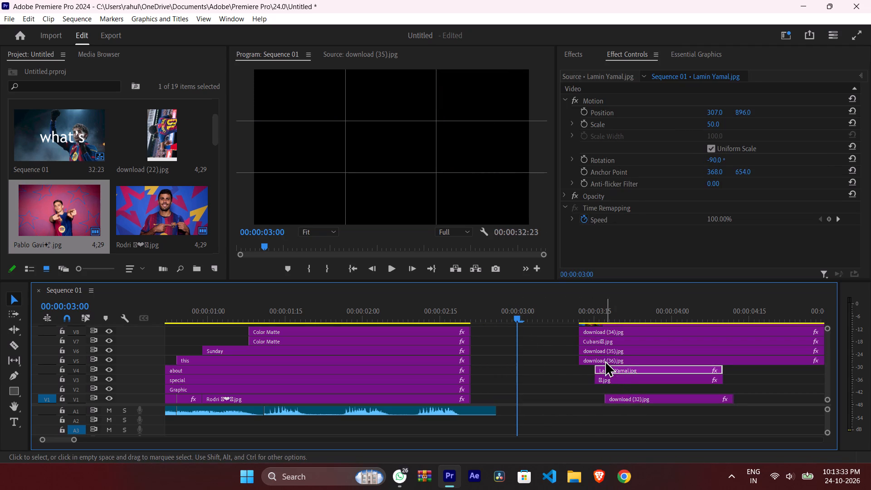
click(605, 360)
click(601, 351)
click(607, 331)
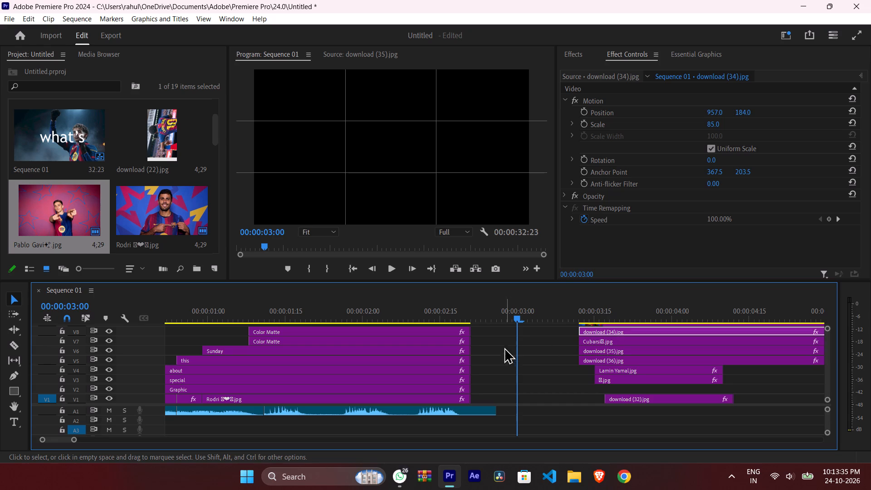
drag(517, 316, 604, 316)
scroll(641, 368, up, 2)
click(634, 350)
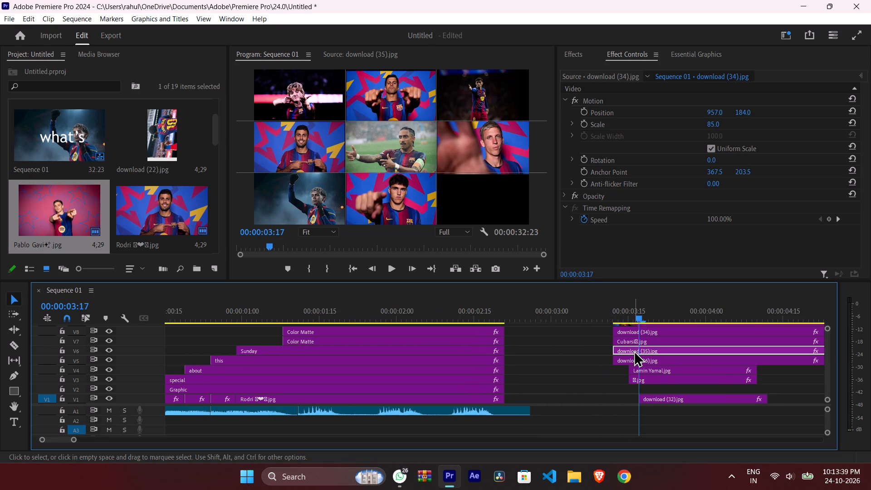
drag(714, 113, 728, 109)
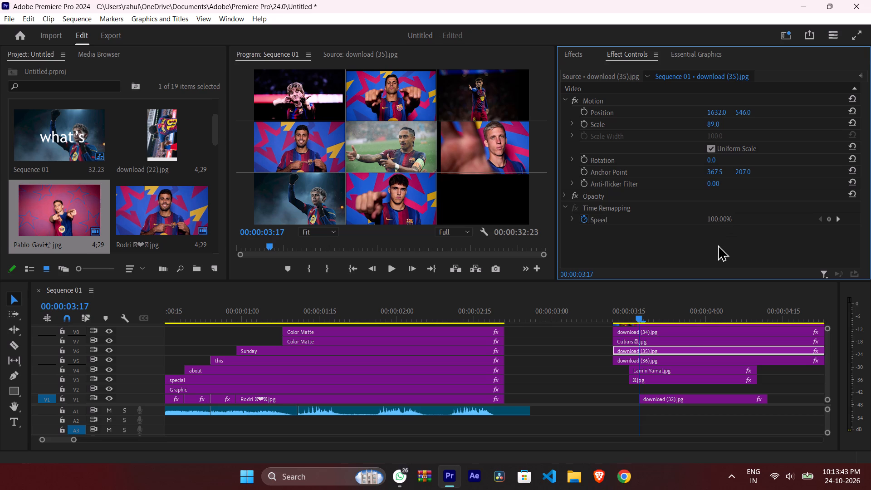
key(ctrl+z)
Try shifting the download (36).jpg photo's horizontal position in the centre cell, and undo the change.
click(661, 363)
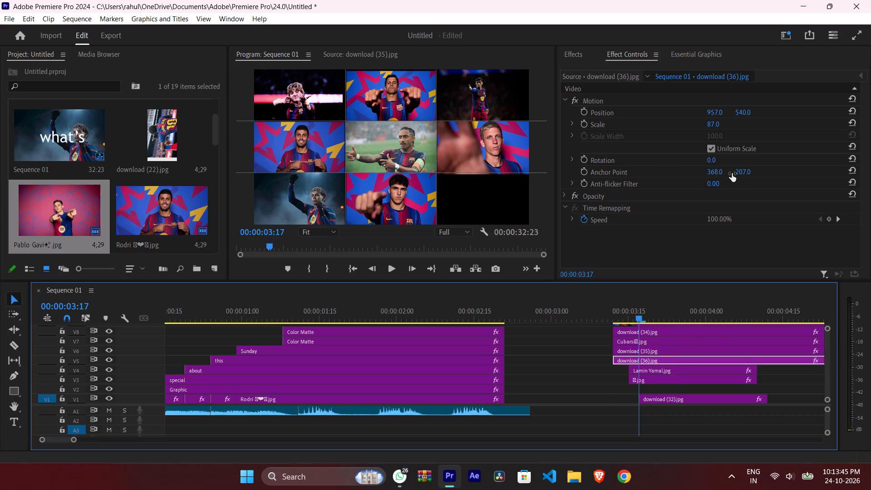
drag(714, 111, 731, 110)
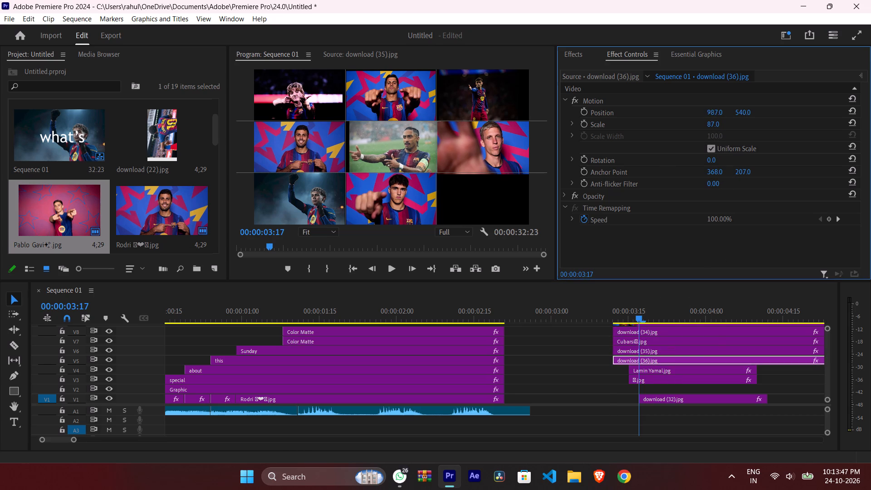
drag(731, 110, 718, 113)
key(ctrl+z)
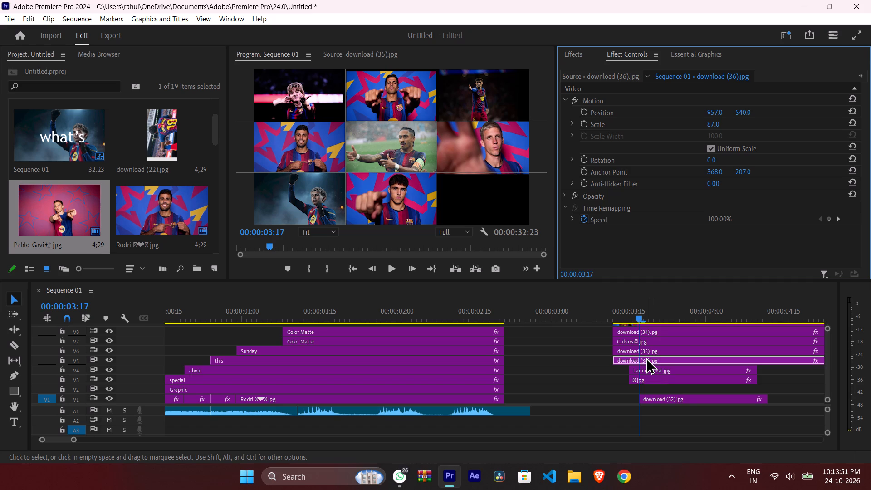
Move the download (32).jpg clip from V1 up to V2, keeping its start time.
drag(656, 399, 678, 390)
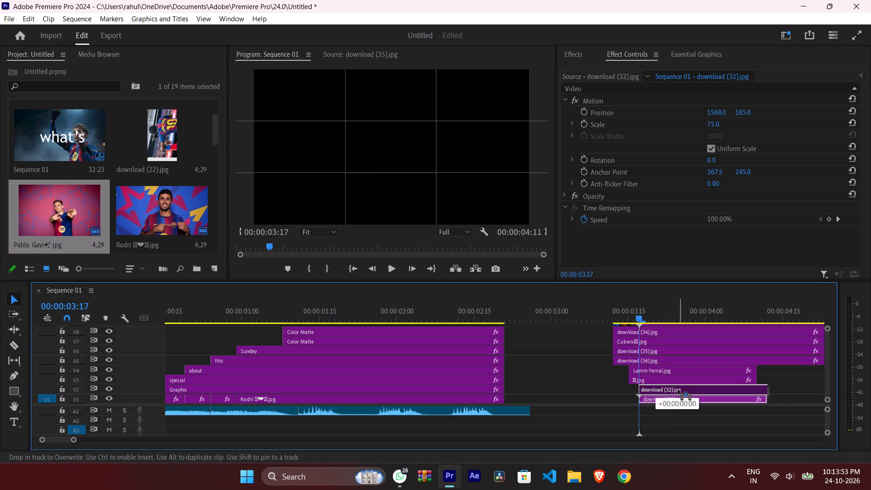
drag(678, 390, 679, 389)
Move the download (36).jpg clip from V5 down to V1, starting at the end of the Rodri clip at 00:00:02:21.
click(626, 360)
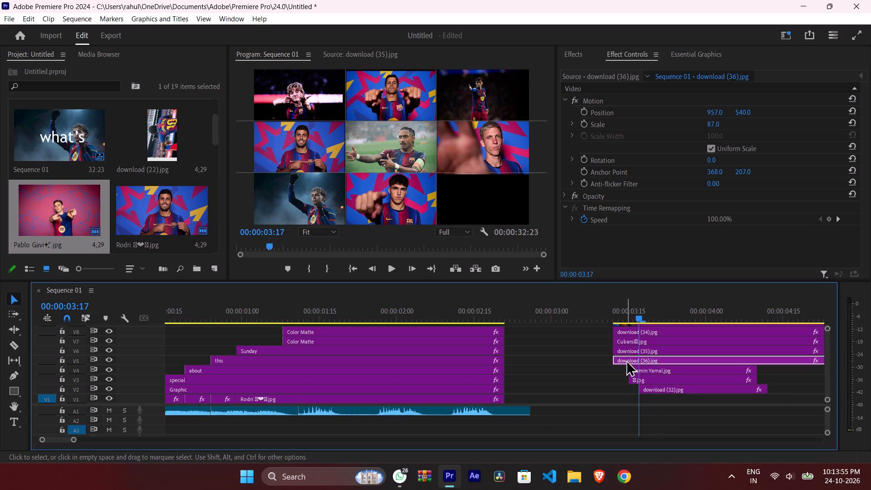
drag(626, 360, 536, 401)
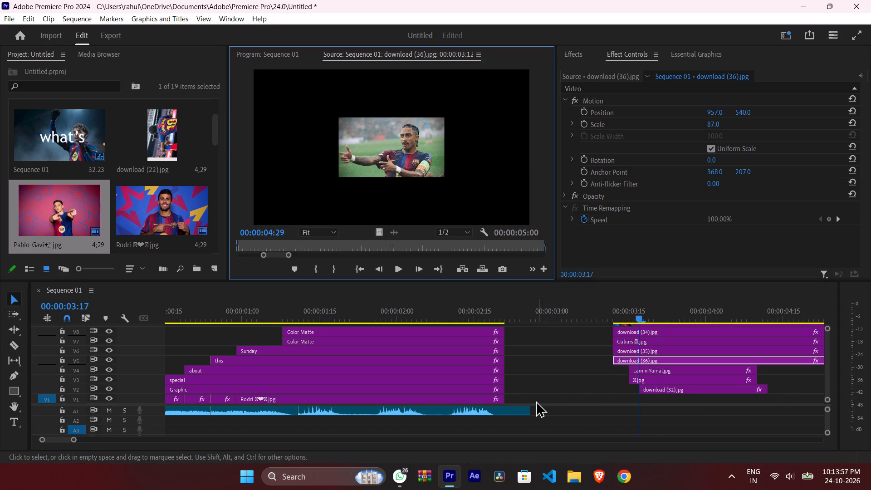
drag(536, 401, 531, 401)
drag(658, 358, 655, 380)
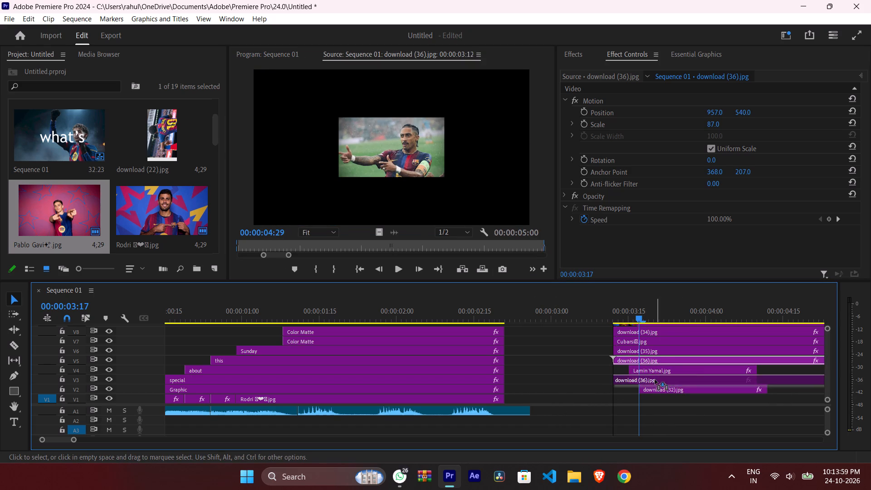
drag(655, 380, 553, 403)
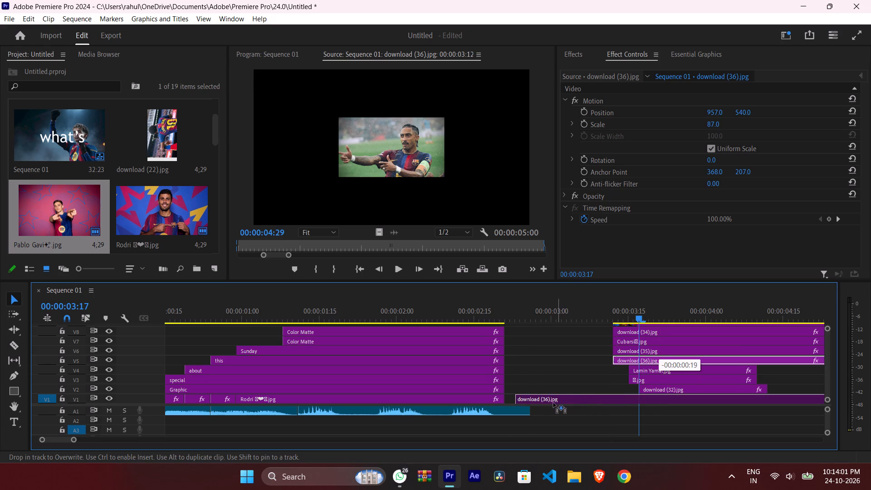
drag(553, 403, 550, 402)
Move the download (32).jpg clip on V2 earlier so it starts at 00:00:02:27.
drag(640, 316, 640, 316)
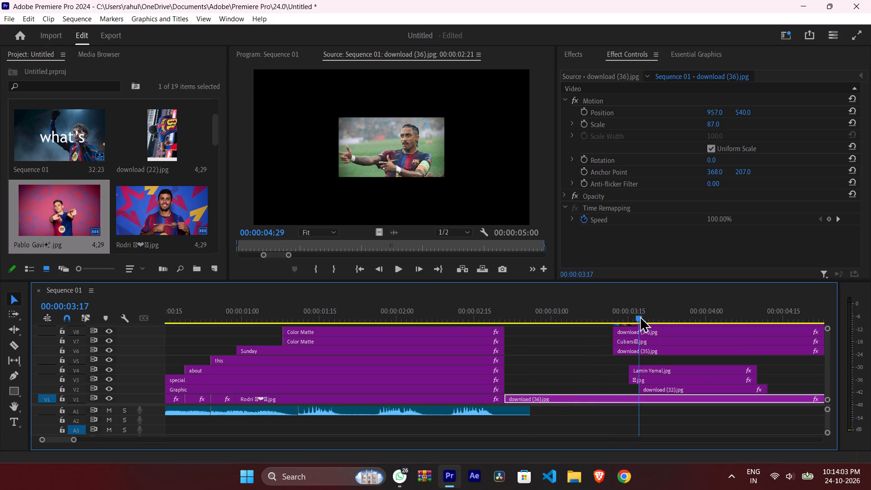
drag(640, 316, 508, 332)
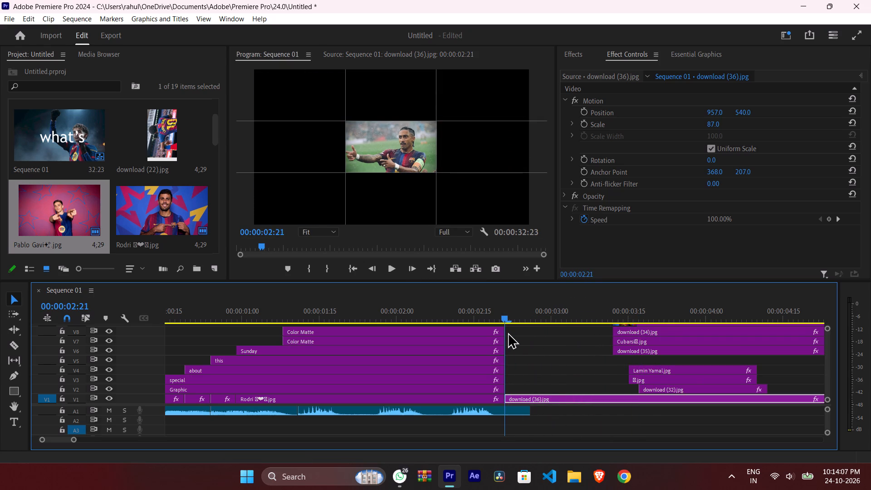
drag(508, 332, 514, 332)
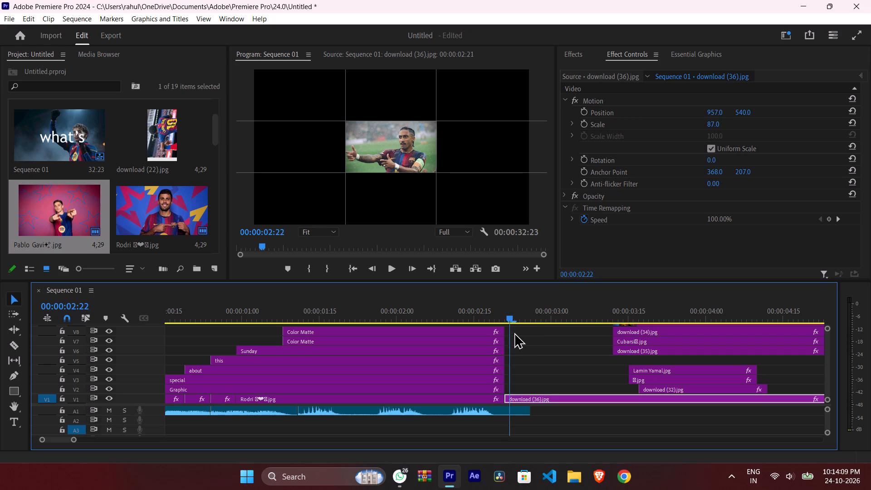
drag(514, 332, 508, 332)
drag(504, 316, 508, 315)
drag(508, 315, 522, 315)
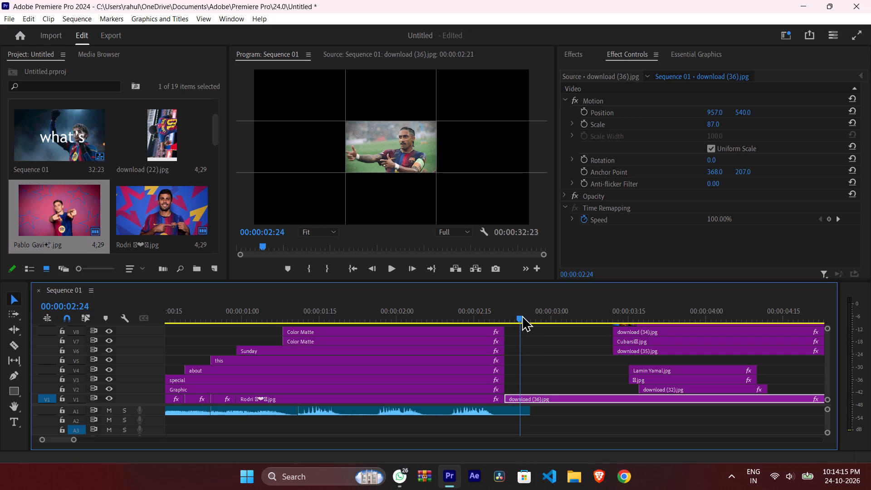
drag(522, 315, 537, 315)
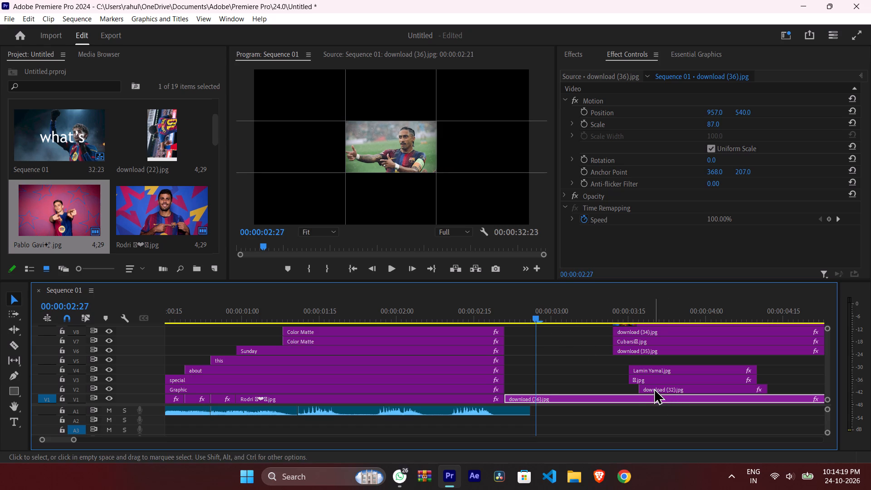
drag(654, 388, 555, 388)
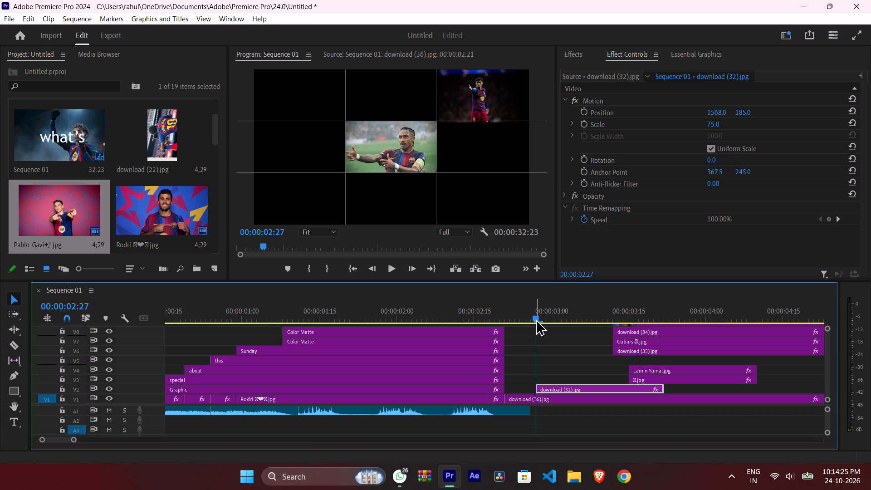
Raise the Lamin Yamal clip to V5 and place the download (35).jpg clip on V4, starting at 00:00:03:00.
drag(536, 319, 550, 319)
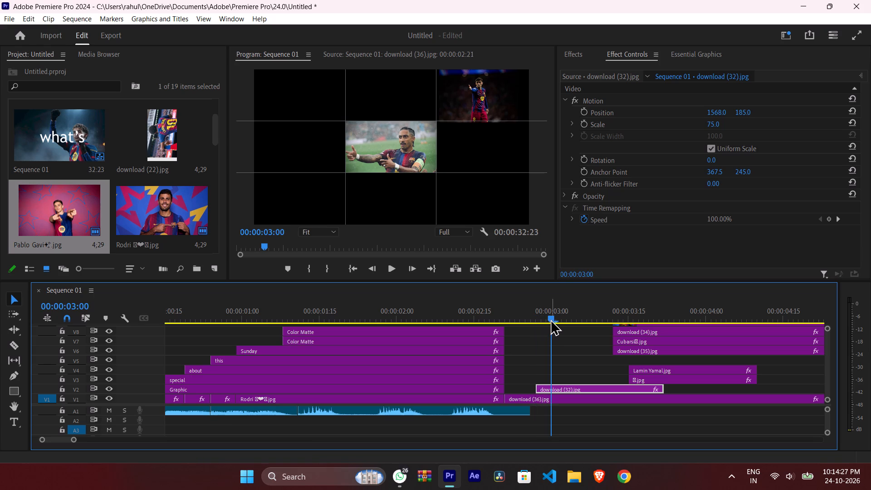
click(642, 350)
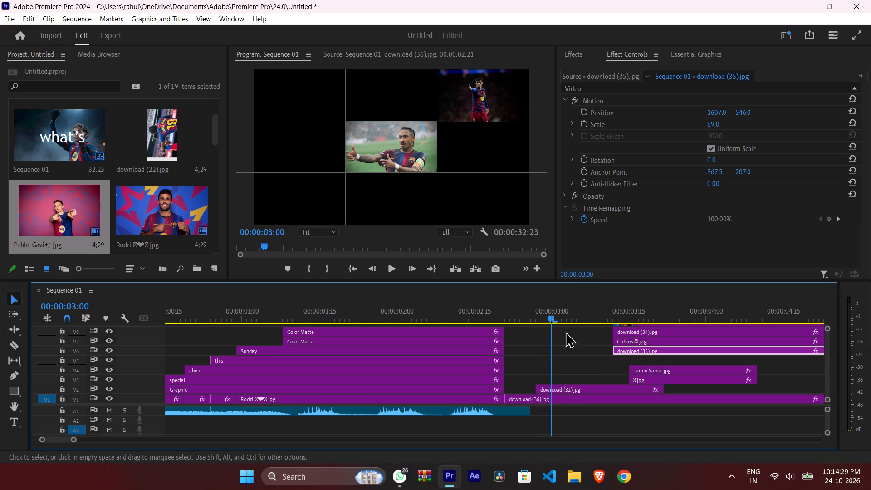
scroll(591, 382, up, 1)
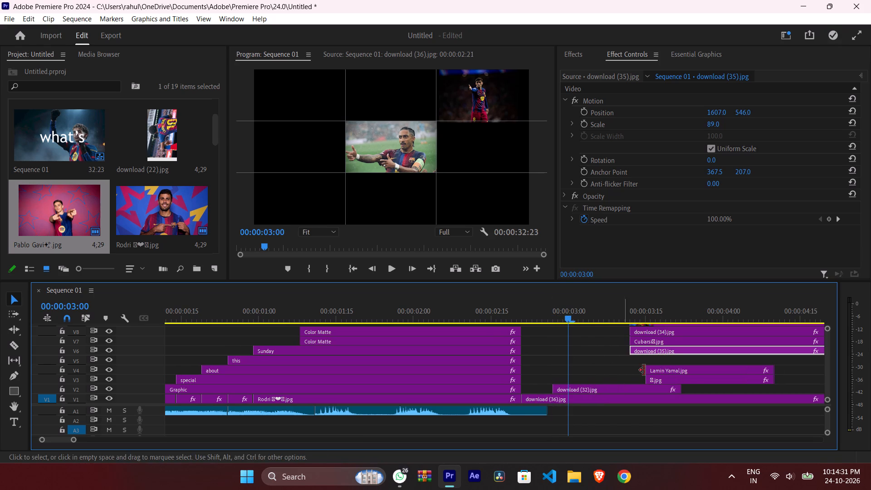
drag(826, 327, 826, 318)
drag(669, 369, 665, 360)
drag(643, 352, 642, 356)
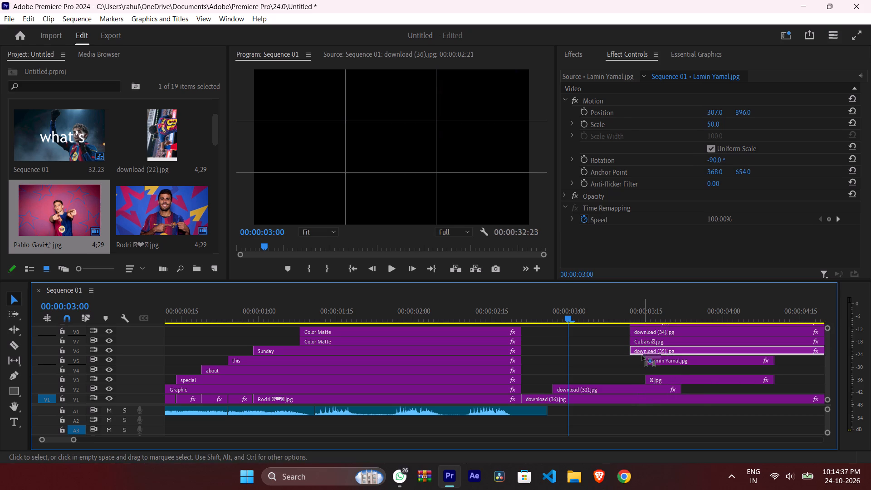
drag(642, 356, 610, 365)
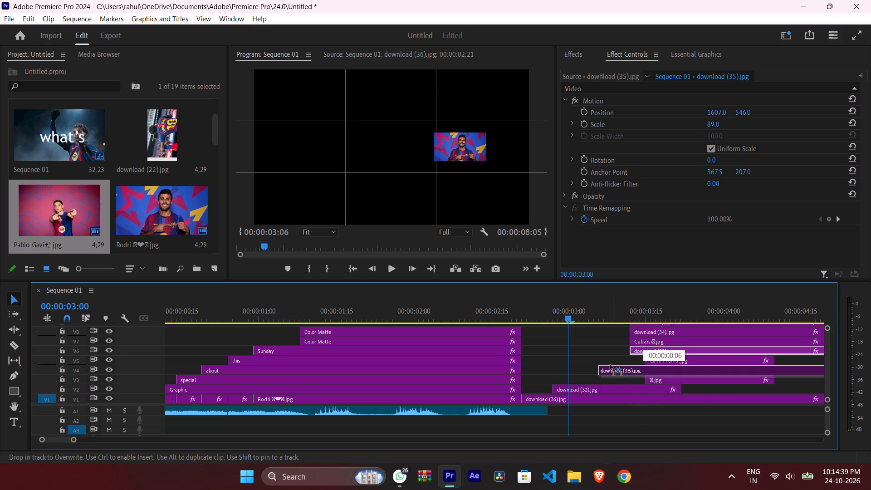
drag(610, 365, 575, 370)
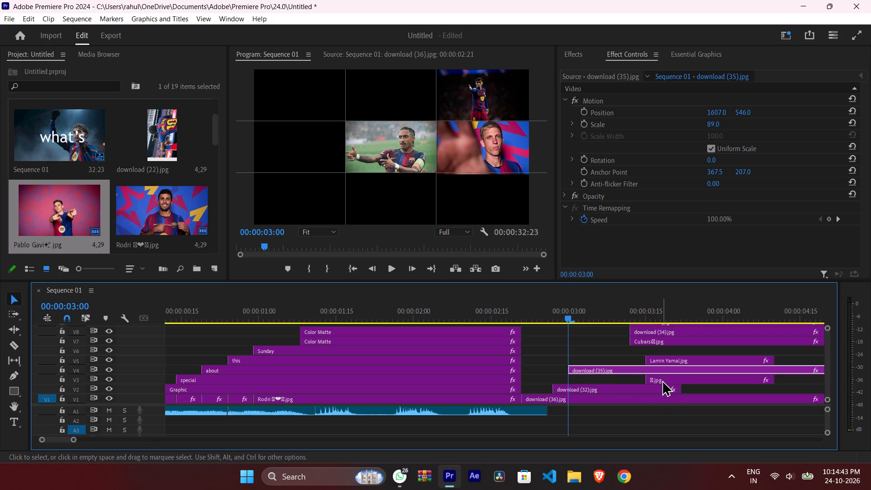
Move the short photo clip on V3 up to V6, and lower the download (35).jpg clip to V3 at the same start time.
drag(661, 377, 658, 353)
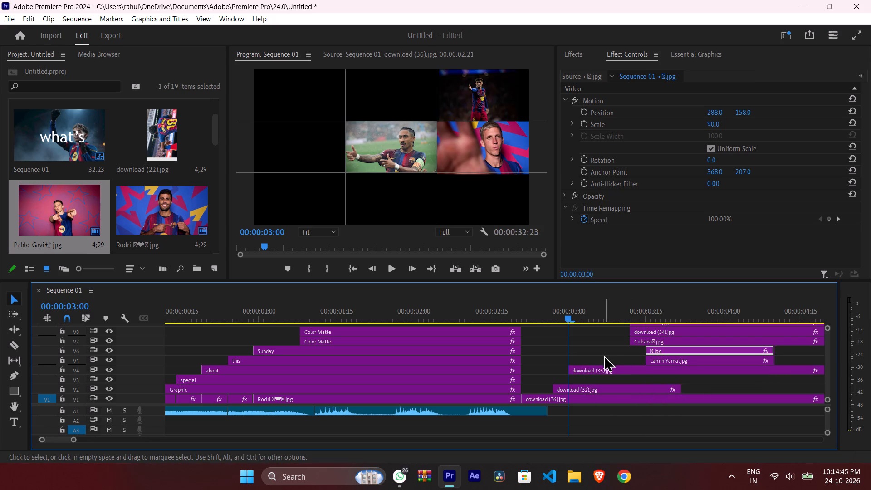
click(568, 318)
drag(629, 369, 631, 376)
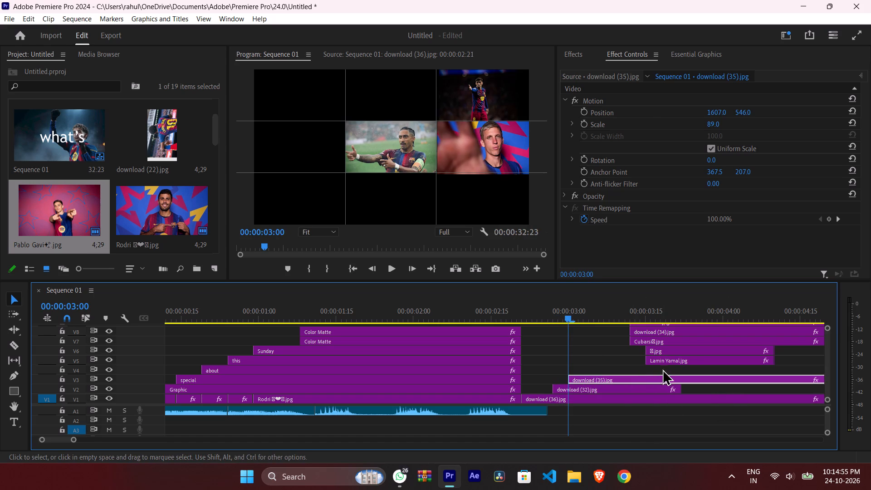
Examine the frames around 00:00:03:00 to check when the download (35).jpg photo appears in the grid.
click(566, 314)
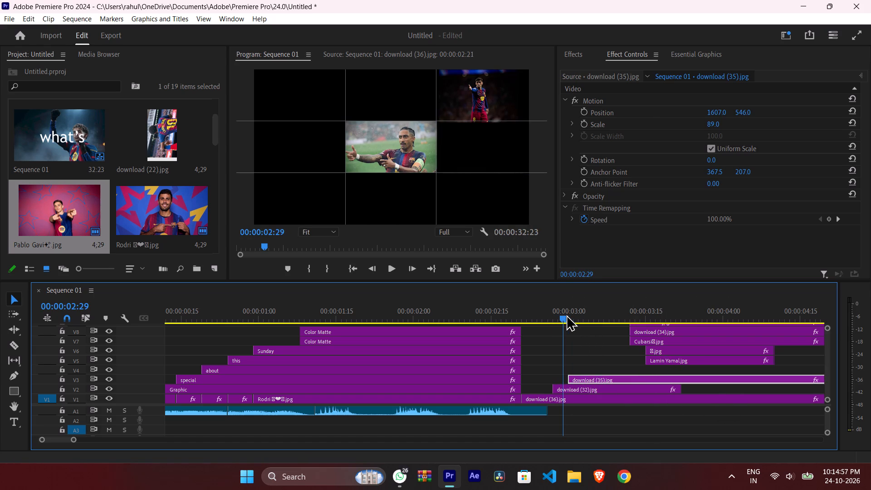
drag(560, 315, 557, 318)
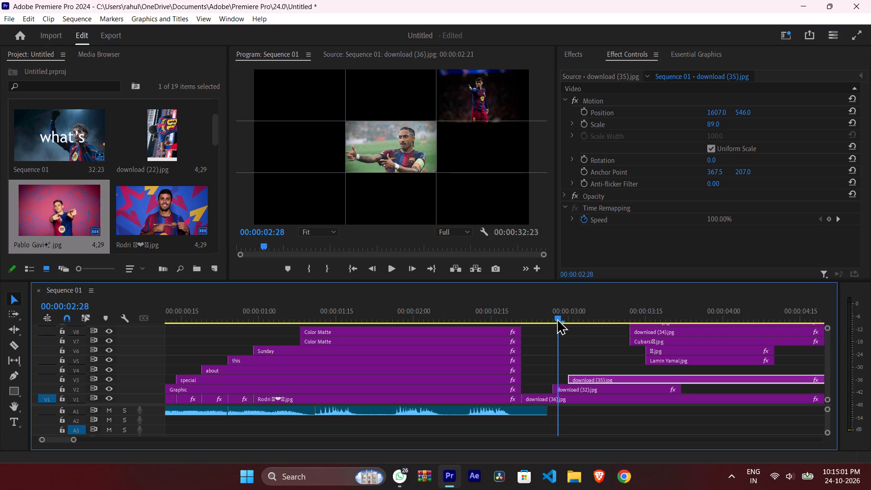
drag(557, 318, 564, 318)
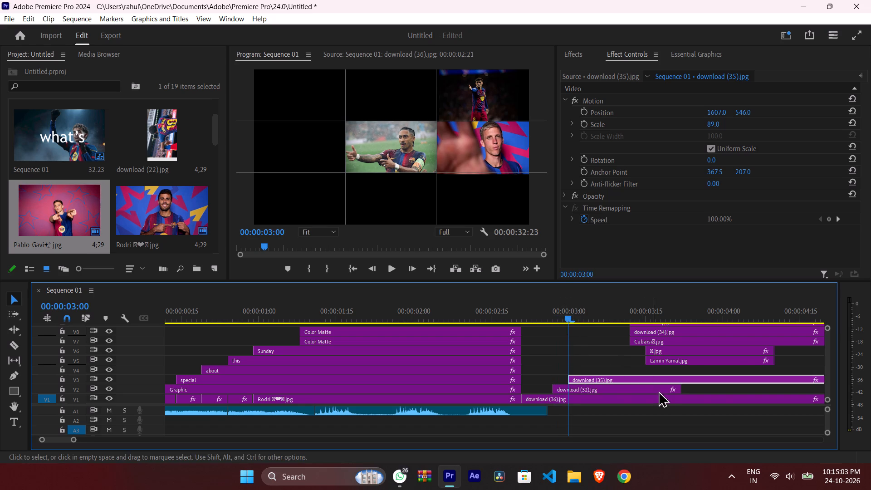
scroll(661, 399, up, 3)
scroll(651, 394, down, 7)
drag(827, 326, 824, 312)
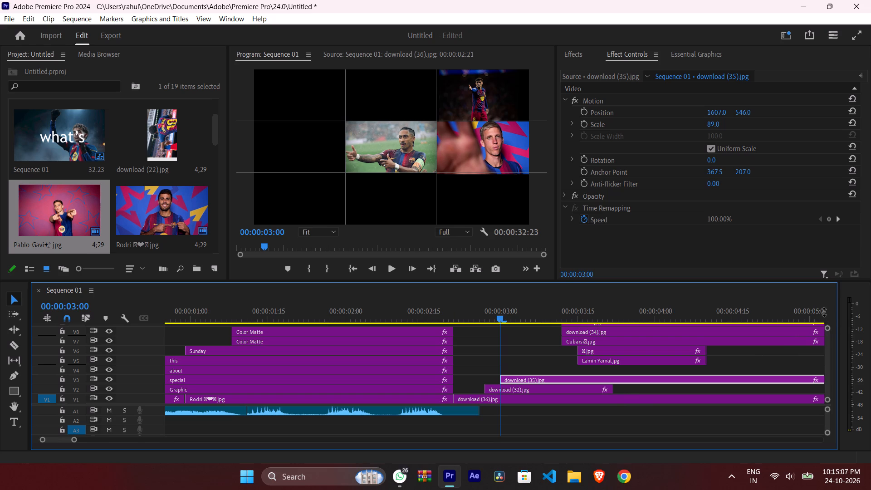
drag(824, 312, 823, 291)
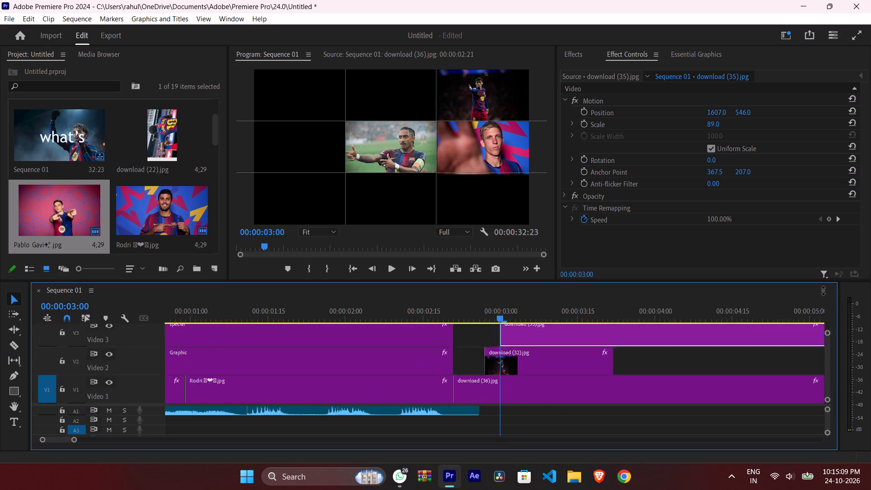
drag(823, 291, 826, 268)
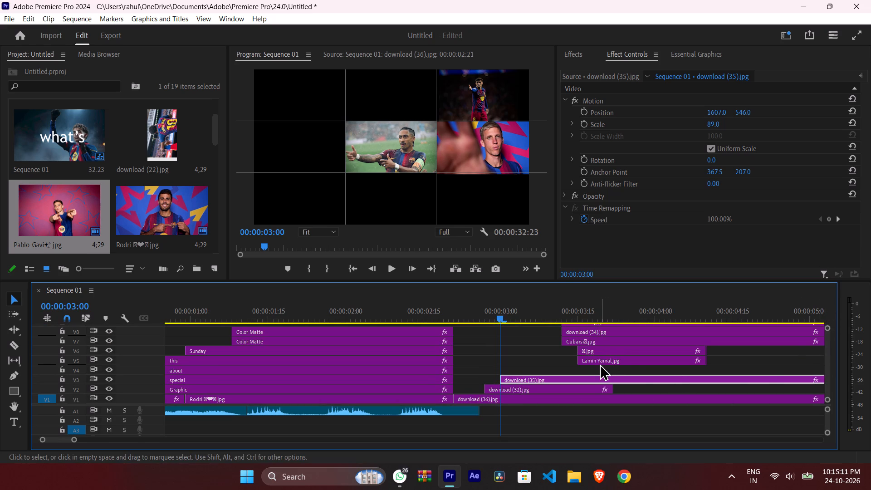
Scrub the grid between 00:00:03:01 and 00:00:03:26 to examine when the Lamin Yamal, Cubarsi and remaining photos appear.
click(600, 359)
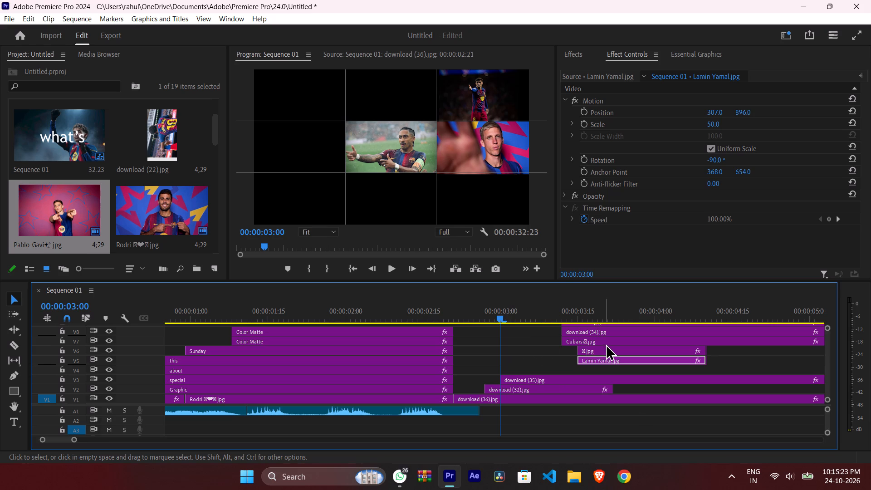
drag(497, 317, 523, 318)
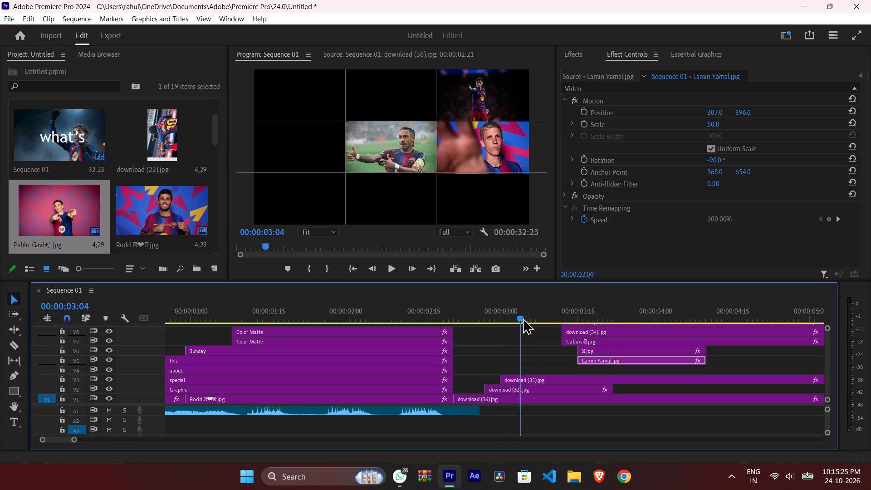
drag(523, 318, 630, 319)
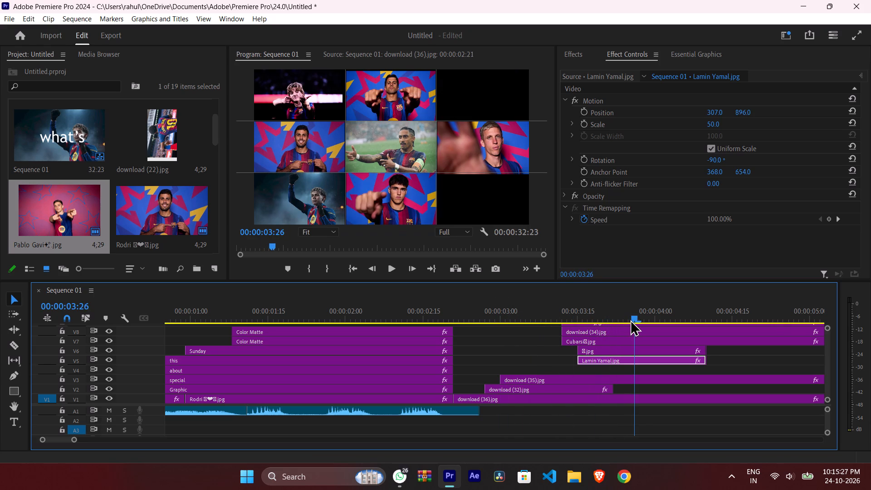
drag(630, 319, 605, 320)
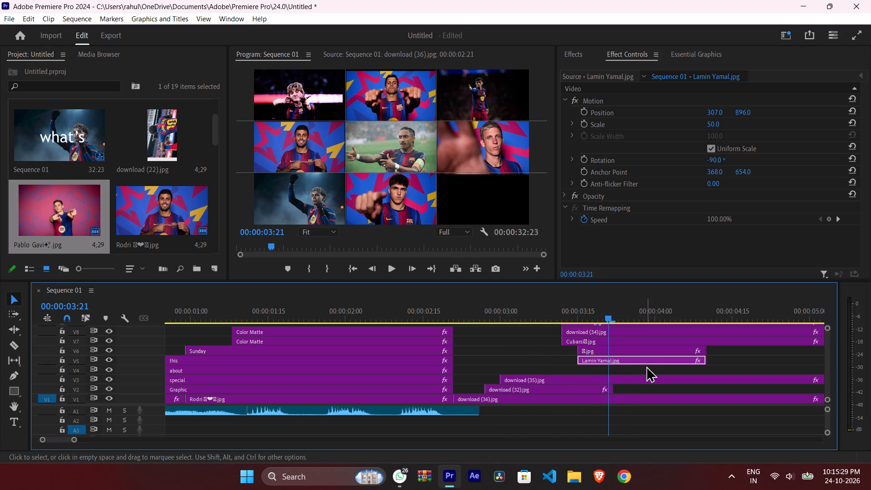
scroll(646, 366, up, 3)
scroll(646, 366, down, 3)
click(587, 340)
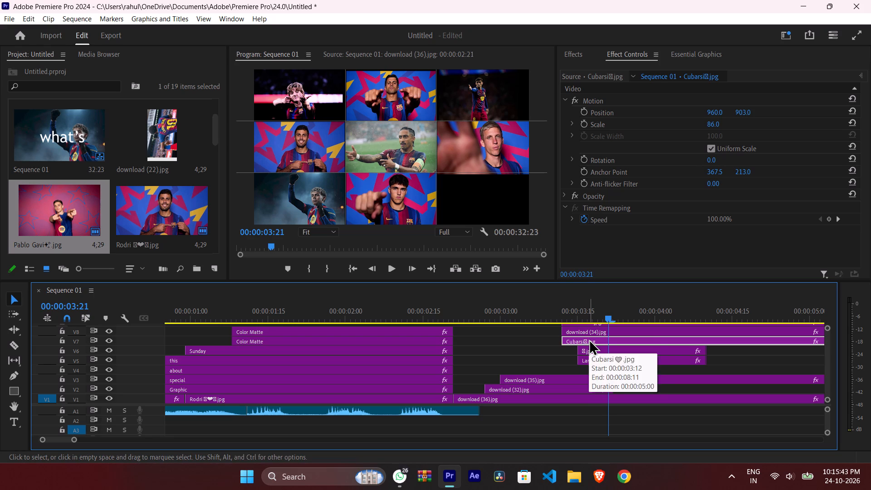
drag(609, 315, 504, 327)
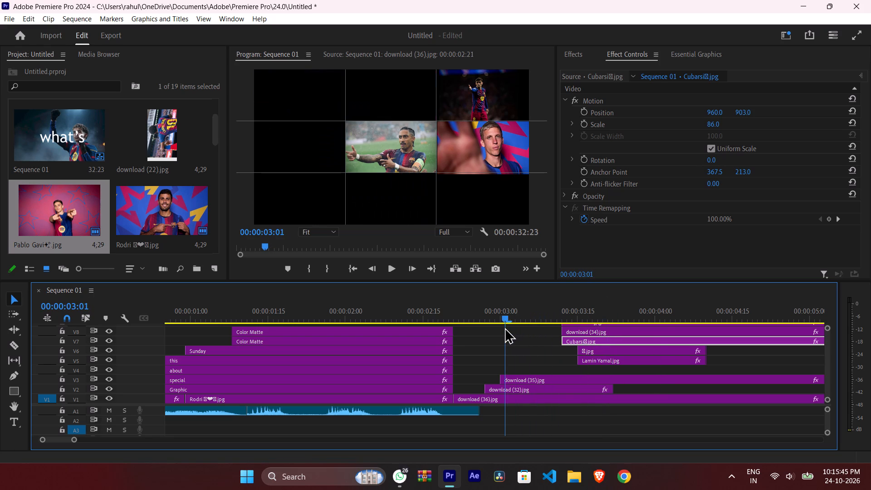
drag(504, 327, 504, 328)
drag(504, 328, 512, 328)
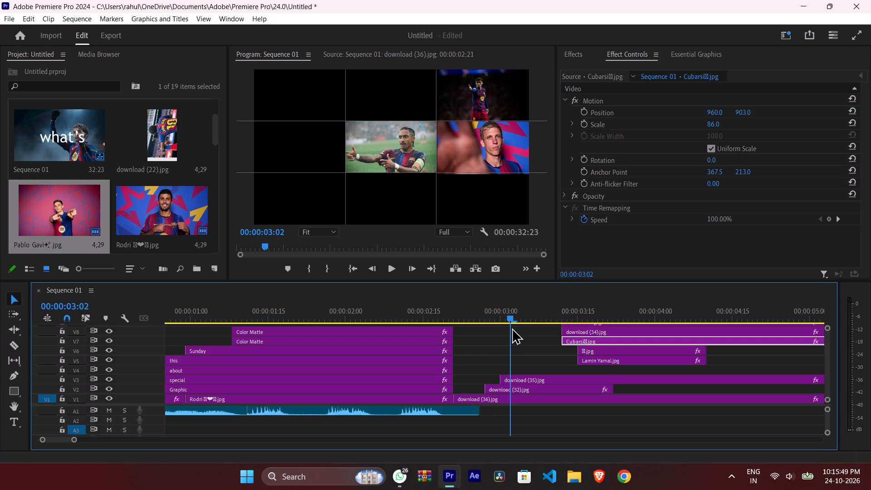
drag(512, 328, 517, 328)
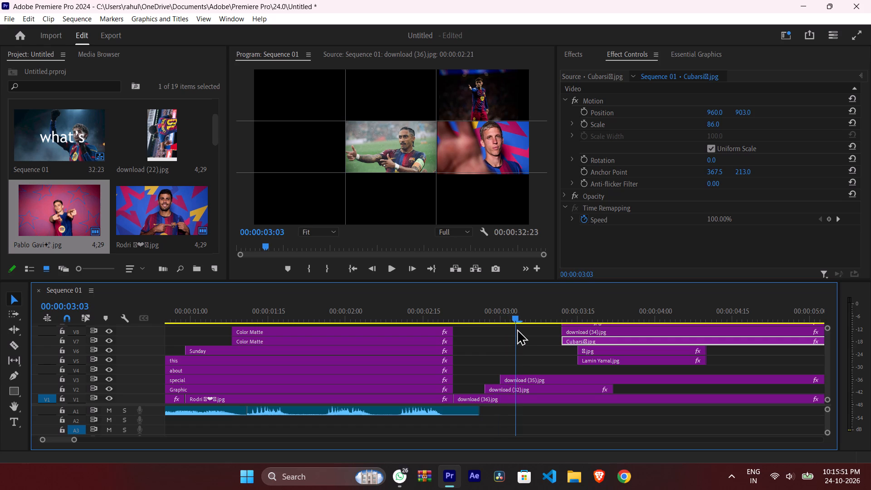
drag(517, 328, 533, 330)
Move the Lamin Yamal clip on V5 earlier to start where the "this" title ends, and shorten its end to about 00:00:03:09.
drag(593, 361, 640, 361)
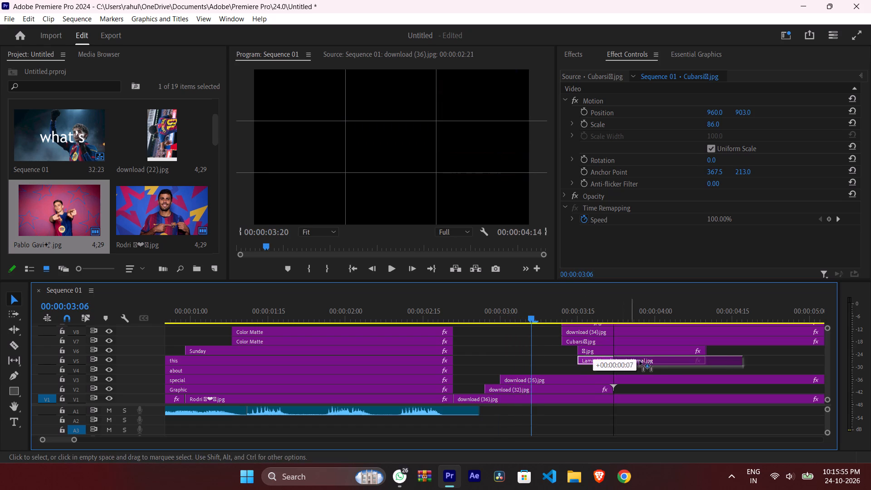
drag(640, 361, 676, 361)
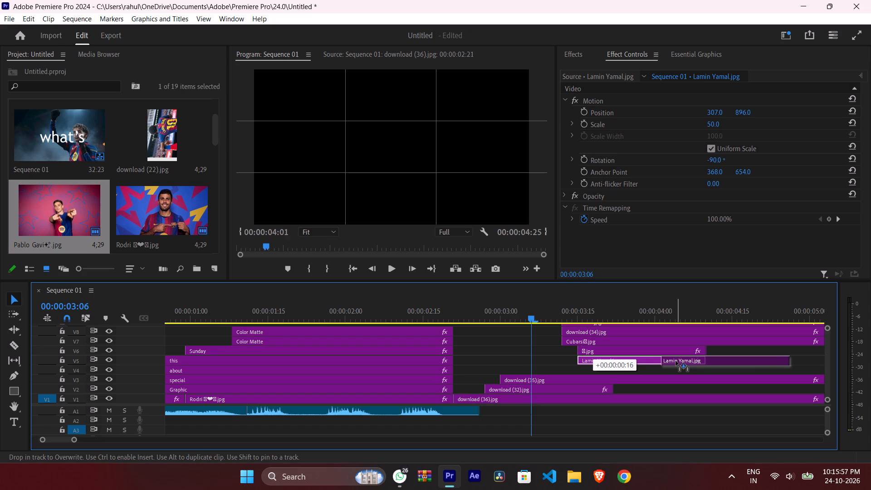
drag(676, 361, 471, 361)
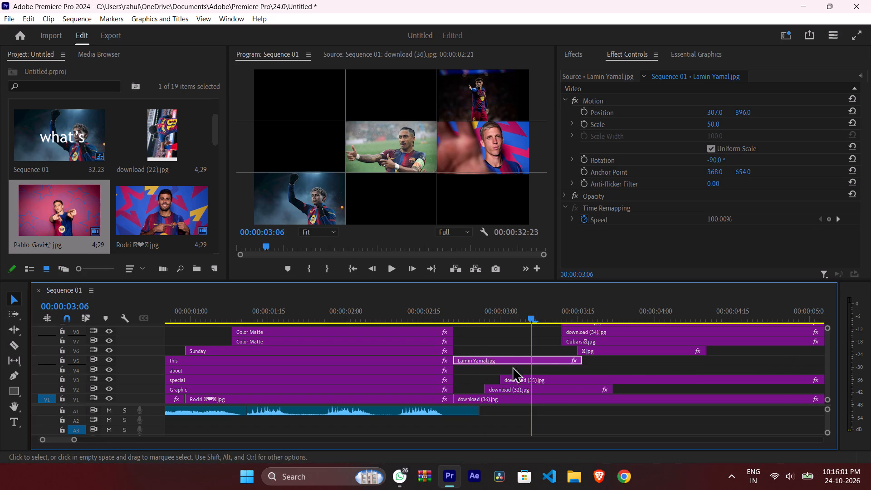
drag(582, 361, 561, 361)
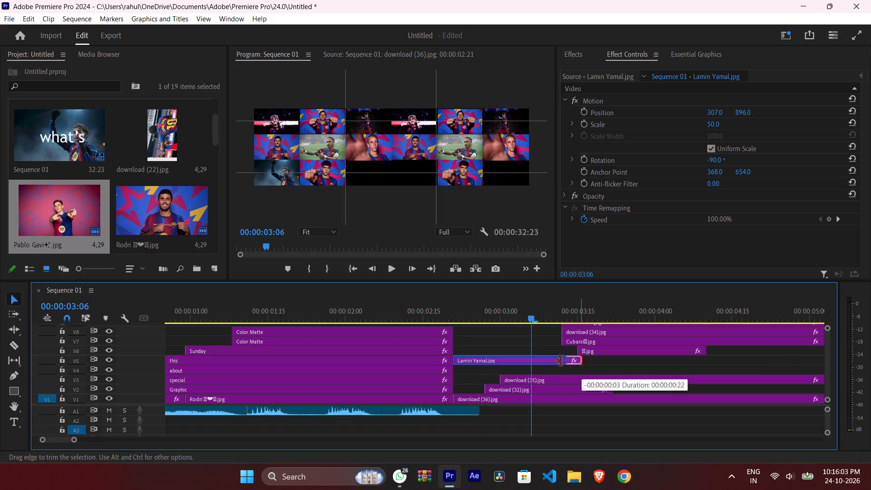
drag(561, 361, 543, 361)
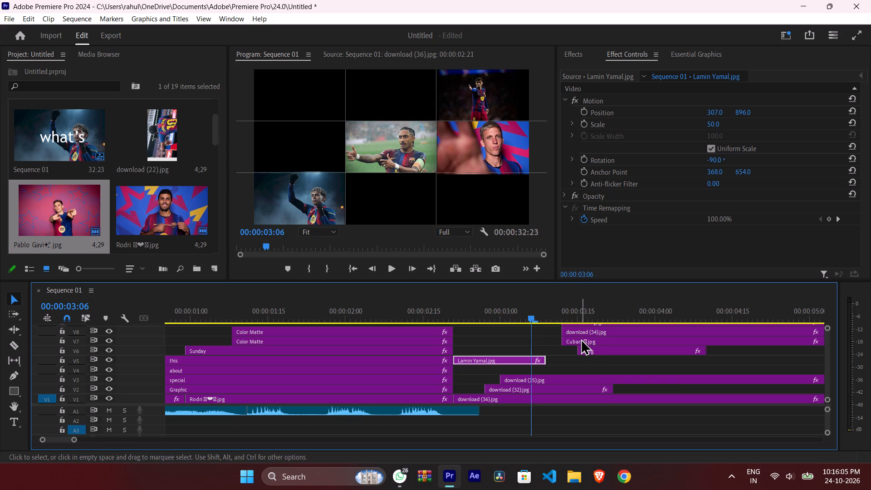
Lower the Cubarsi clip from V7 to V5, keeping its start at 00:00:03:12.
click(581, 338)
drag(581, 338, 567, 362)
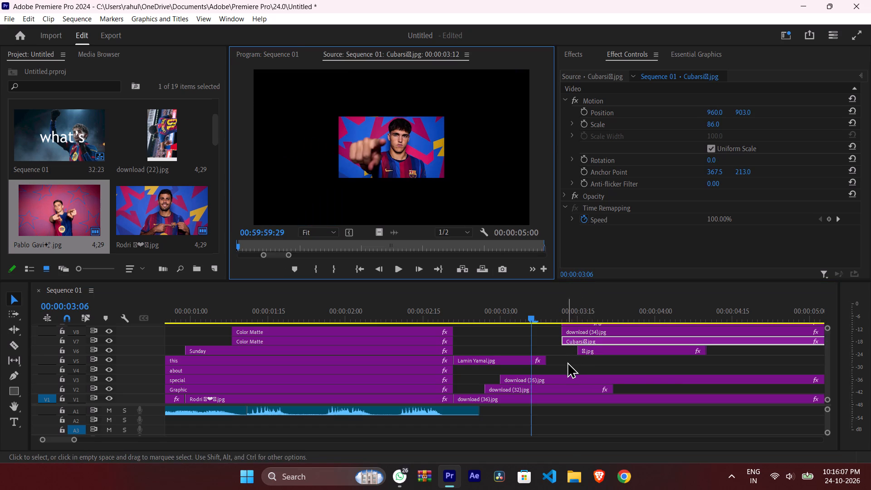
drag(567, 362, 561, 361)
drag(561, 361, 561, 358)
drag(621, 337, 622, 357)
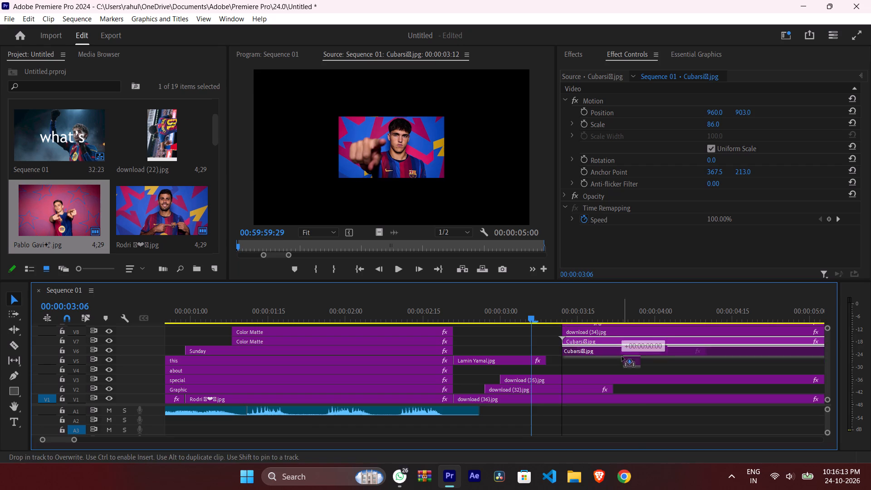
drag(622, 357, 609, 357)
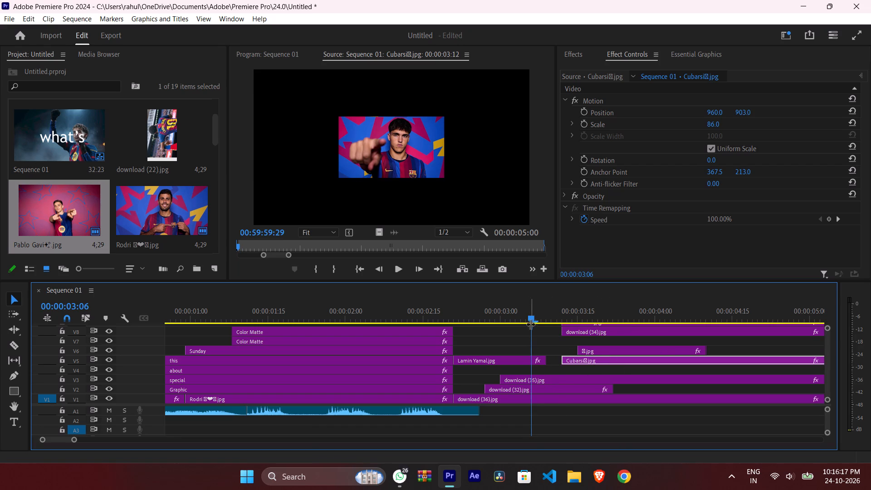
Find the cut frame and trim the end of the Lamin Yamal clip on V5 to 00:00:03:07.
drag(531, 316, 508, 318)
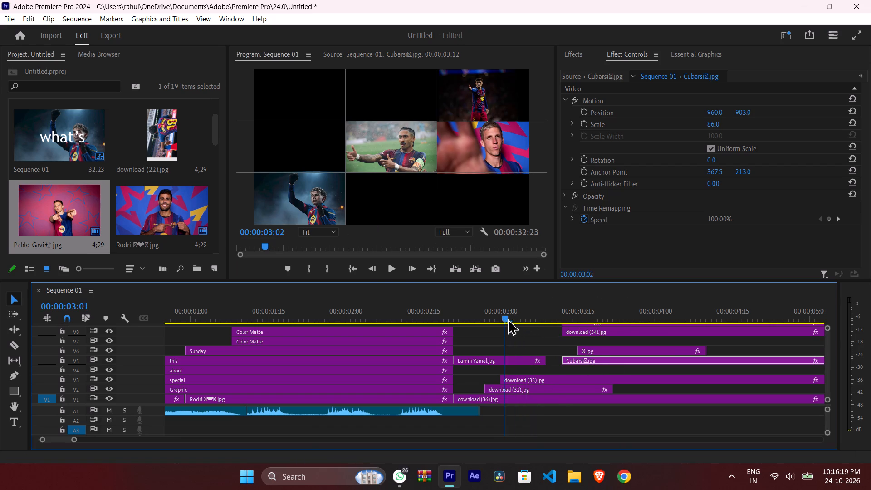
drag(508, 318, 506, 318)
drag(506, 318, 515, 318)
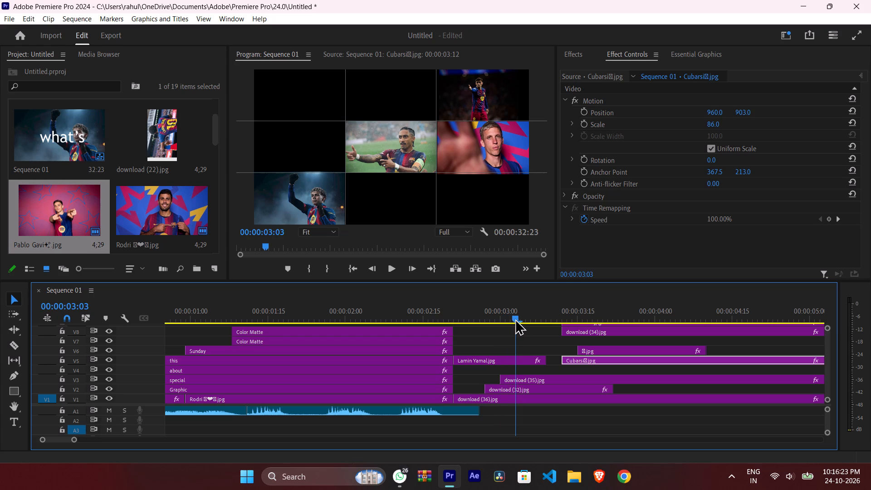
drag(515, 318, 521, 318)
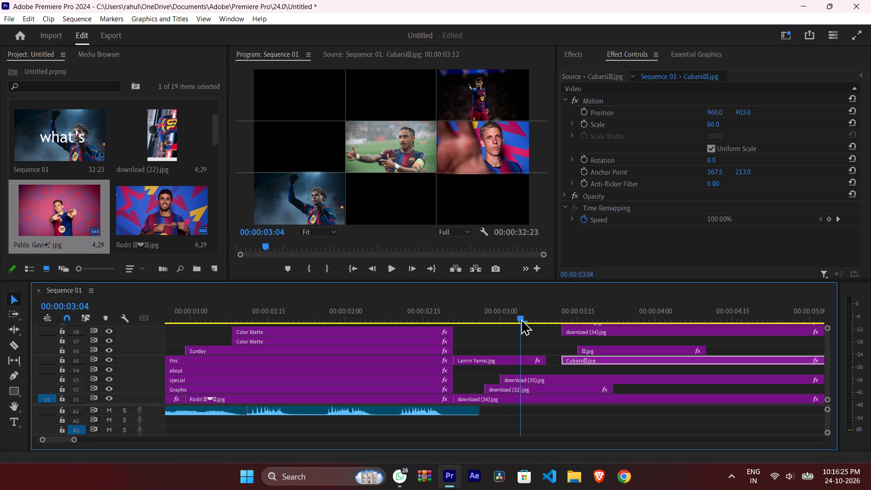
drag(521, 318, 538, 318)
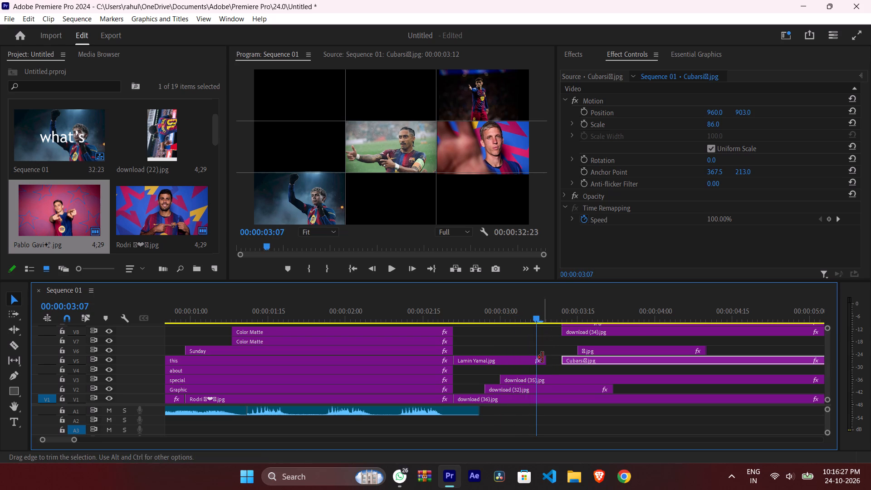
drag(546, 361, 536, 361)
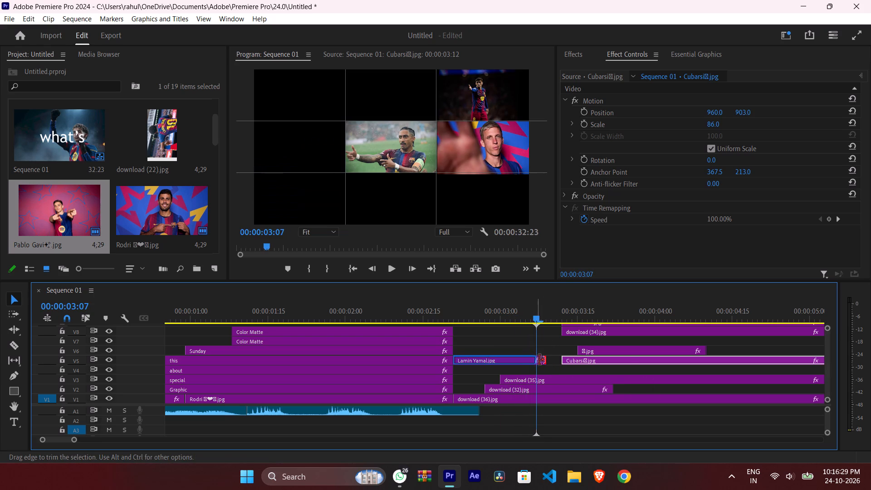
Move the Cubarsi clip on V5 earlier to start at 00:00:03:07, directly after the Lamin Yamal clip.
drag(577, 361, 556, 361)
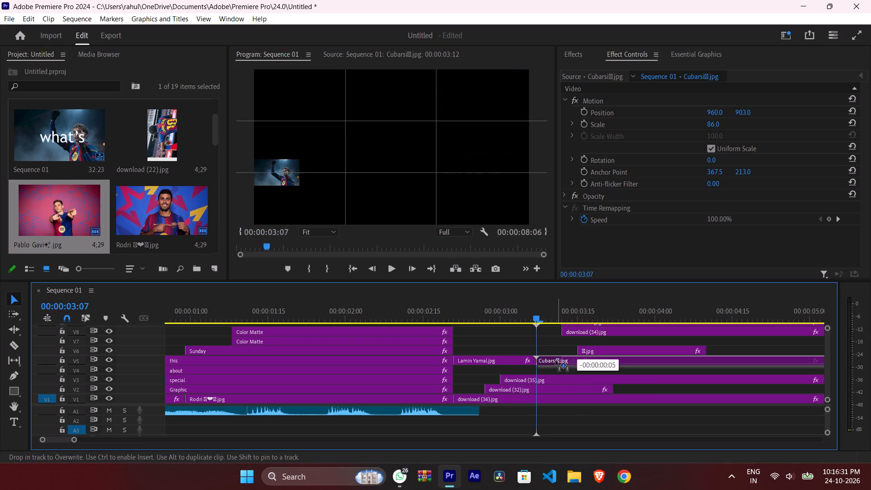
drag(556, 361, 553, 360)
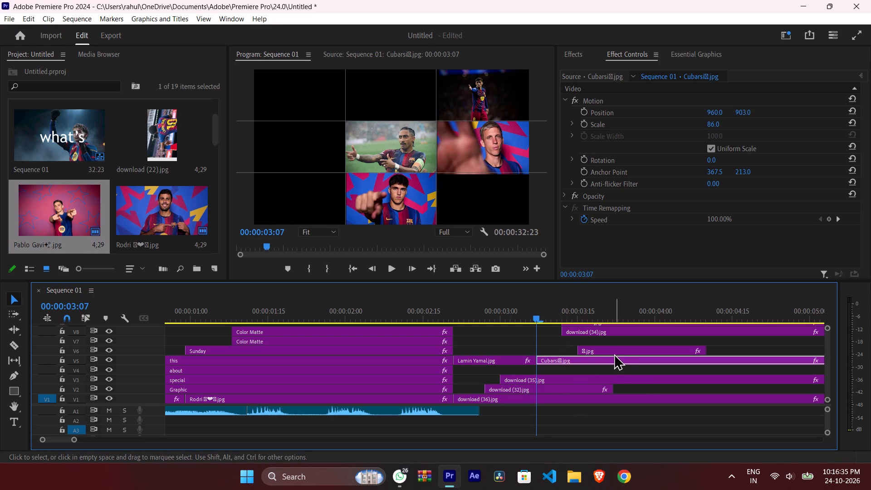
Raise the symbol-named .jpg photo clip from V6 to V7, keeping its start time.
drag(609, 349, 607, 343)
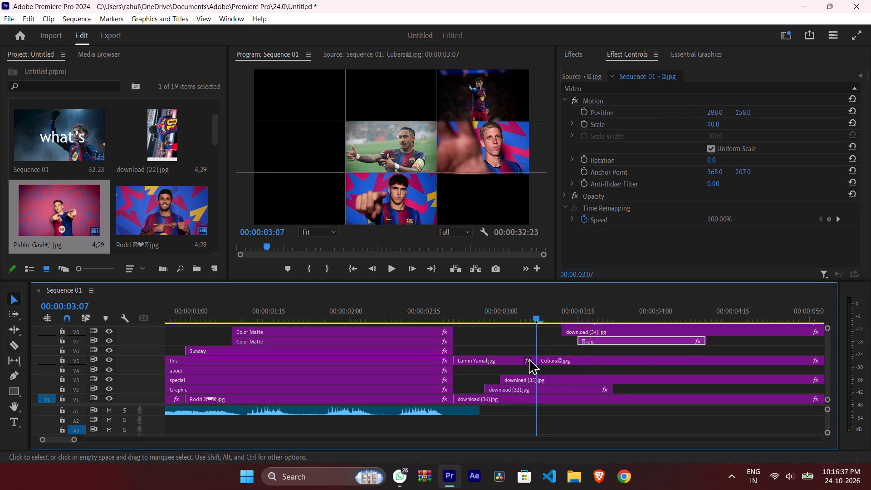
Move the Lamin Yamal clip from V5 up to V6 so it starts at 00:00:03:10.
drag(513, 361, 579, 357)
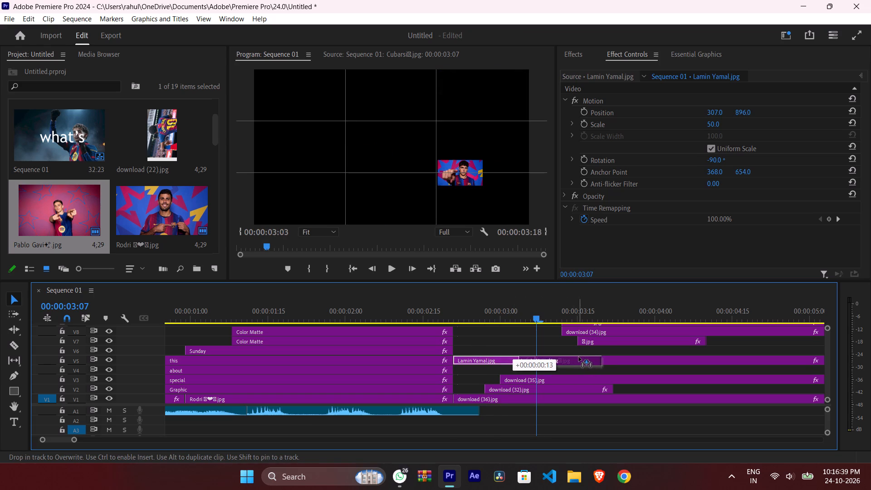
drag(579, 357, 596, 349)
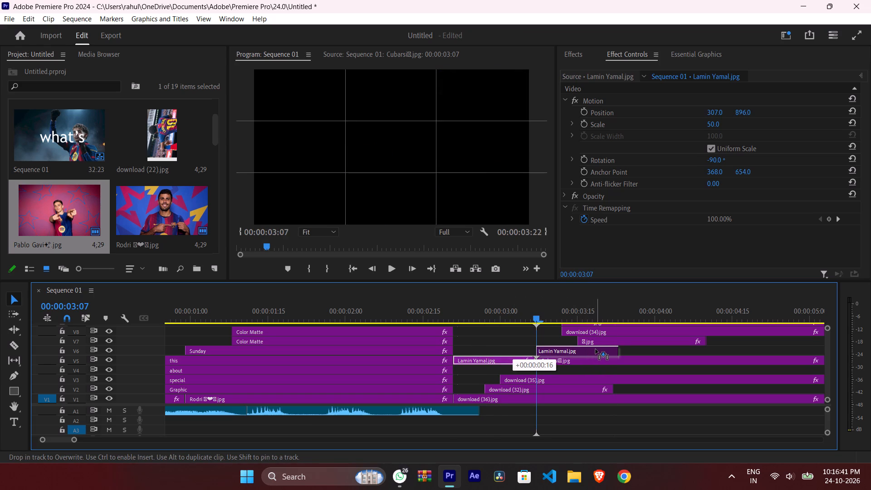
drag(596, 349, 601, 349)
drag(601, 349, 599, 351)
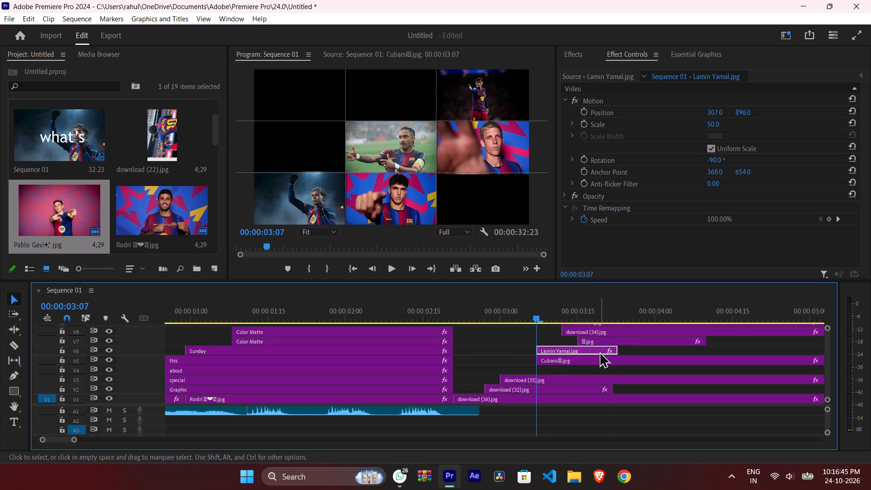
drag(535, 318, 542, 318)
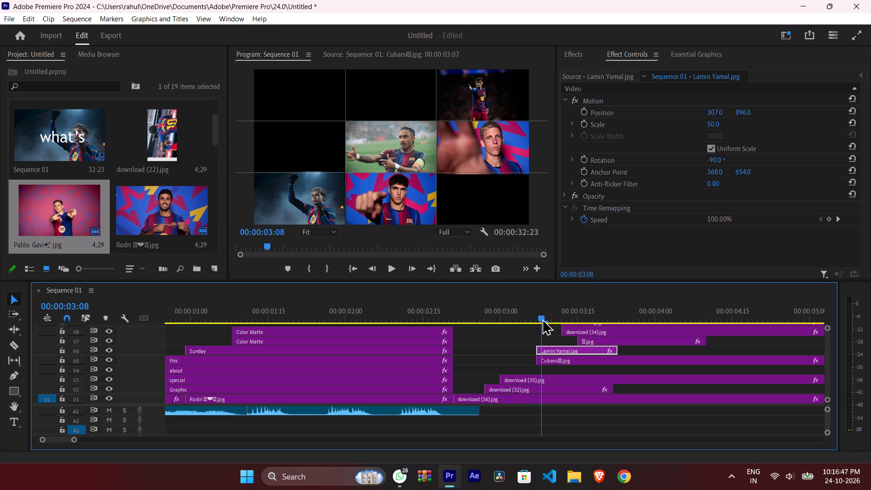
drag(542, 318, 553, 319)
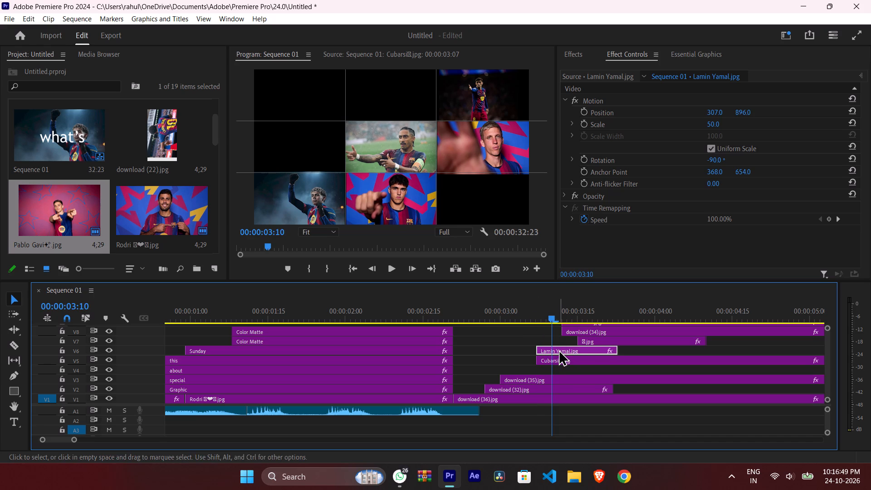
drag(558, 349, 569, 349)
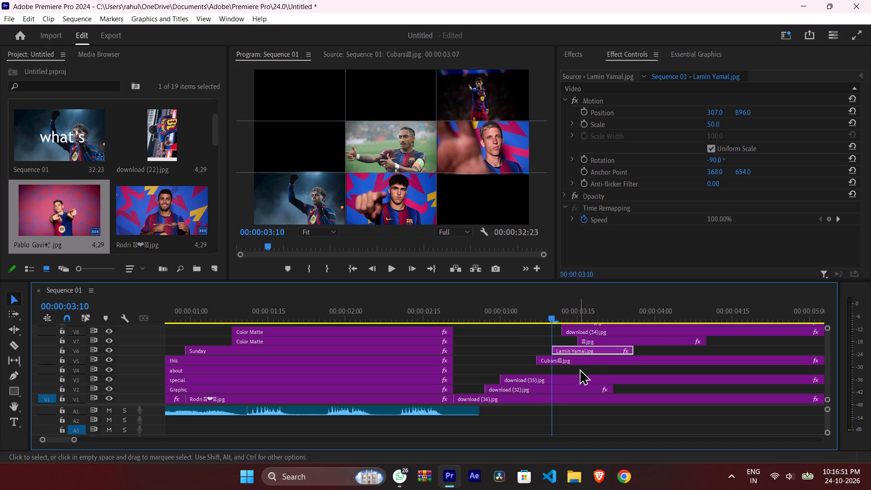
Move the symbol-named .jpg clip on V7 earlier to start where the Color Matte ends, and shorten its end to about 00:00:03:11.
scroll(591, 364, up, 2)
scroll(591, 369, down, 3)
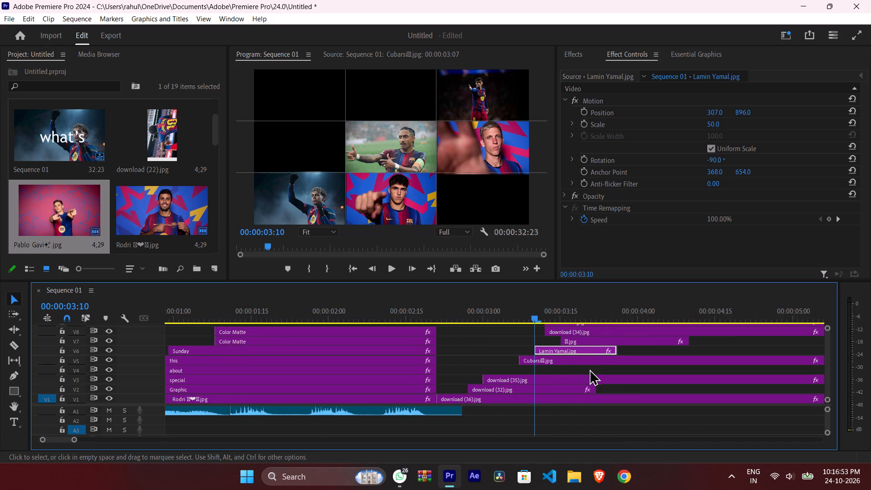
scroll(396, 364, up, 1)
scroll(396, 364, down, 1)
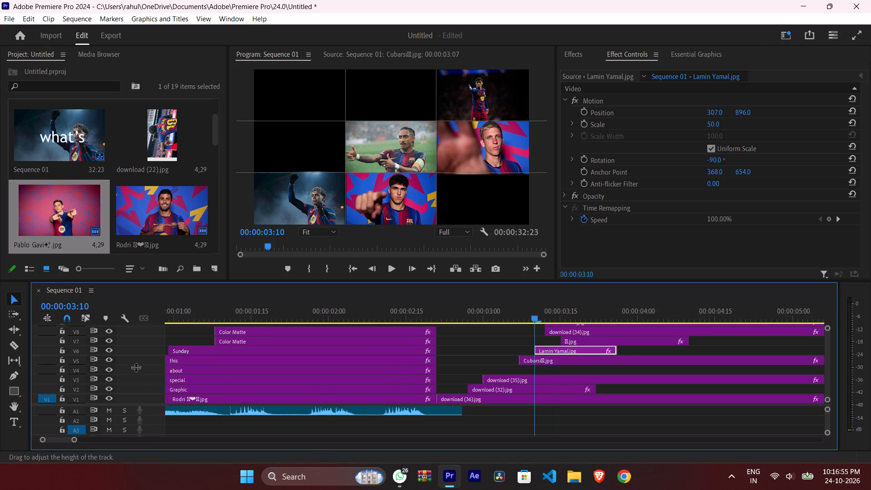
scroll(136, 367, up, 3)
scroll(135, 367, down, 7)
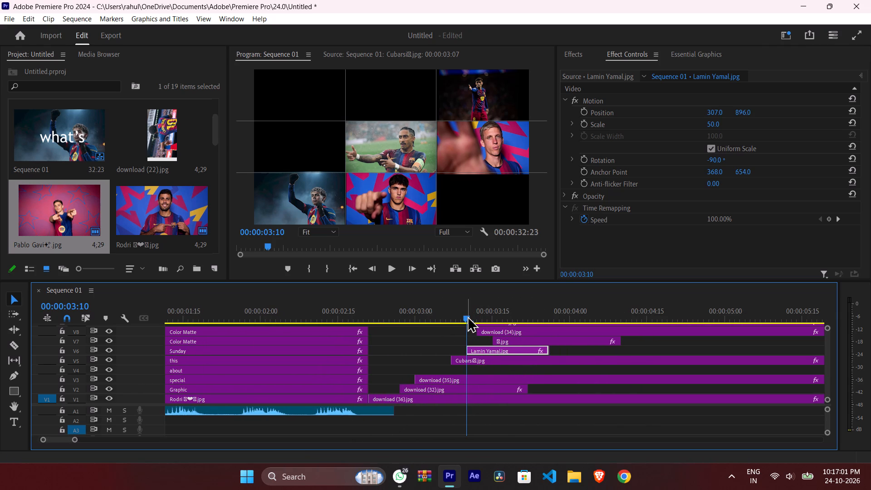
drag(467, 316, 476, 317)
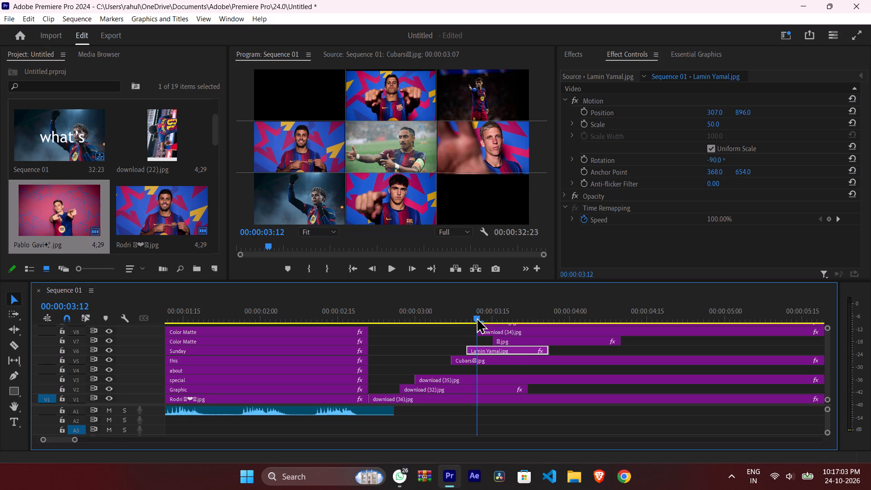
drag(476, 317, 482, 317)
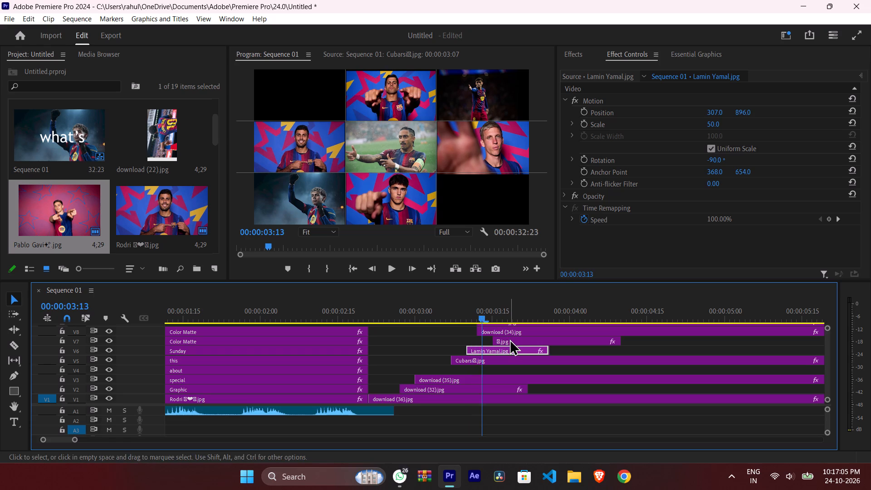
click(509, 340)
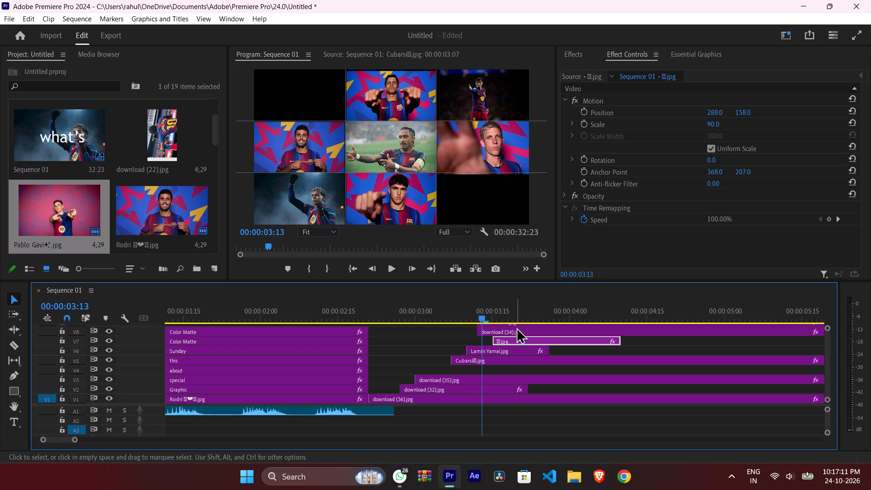
drag(516, 338, 442, 338)
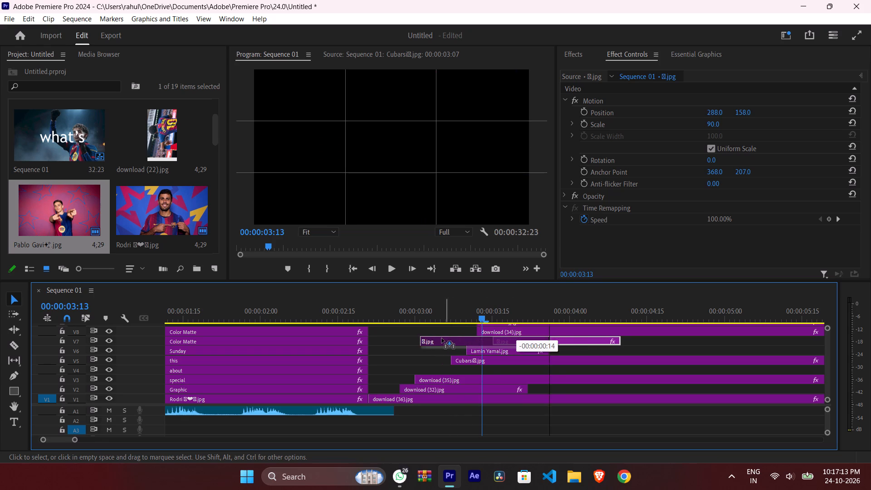
drag(442, 338, 401, 339)
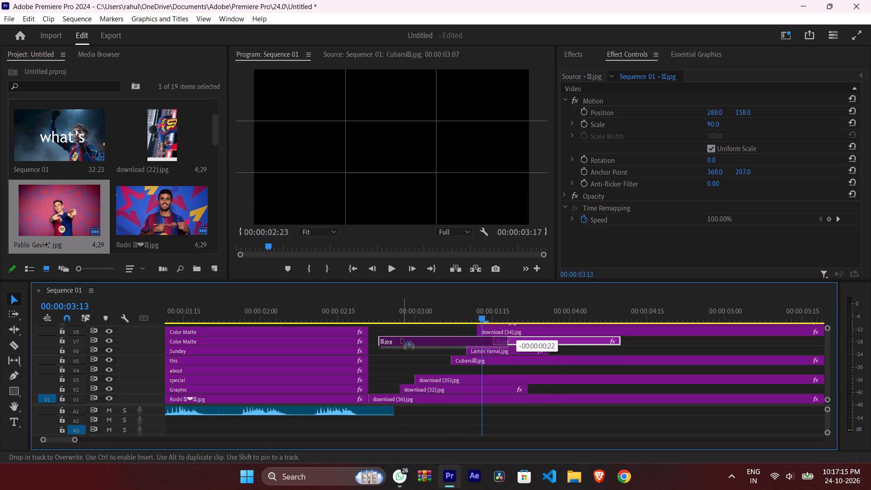
drag(401, 339, 394, 339)
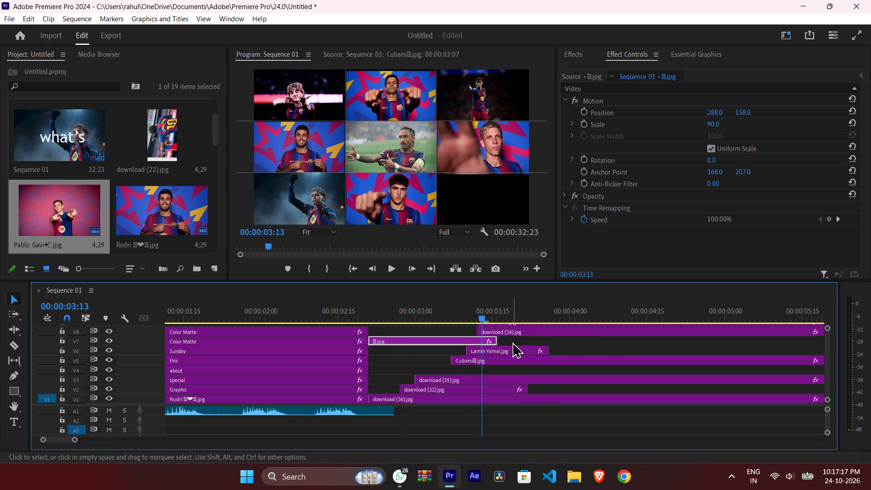
drag(497, 343, 470, 343)
Lower the Rodri photo clip from V9 to V7, starting at 00:00:03:13.
drag(498, 324, 499, 324)
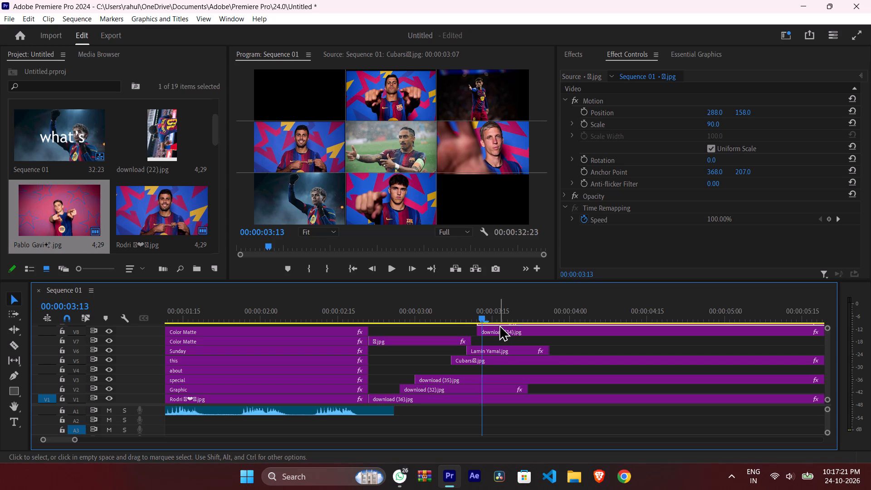
drag(499, 324, 494, 341)
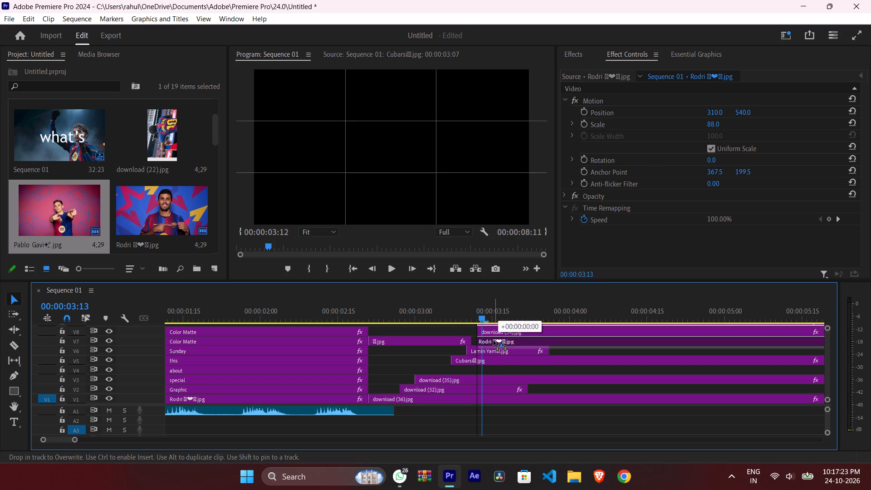
drag(494, 341, 503, 340)
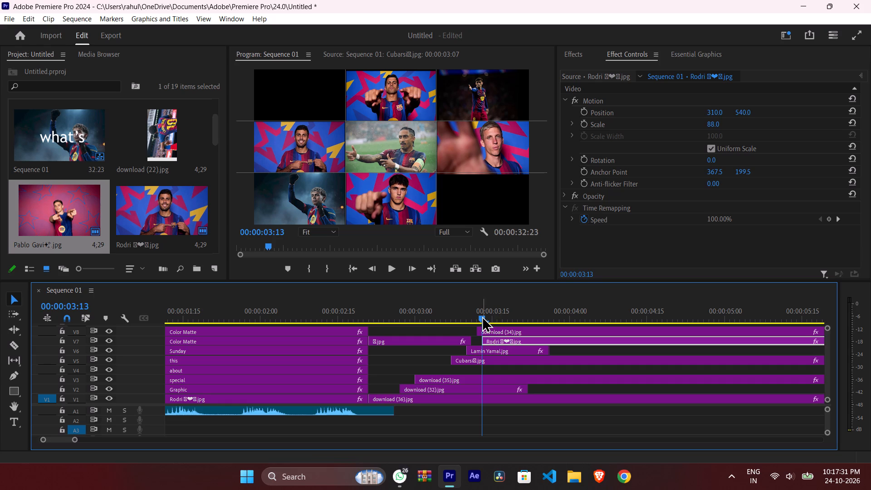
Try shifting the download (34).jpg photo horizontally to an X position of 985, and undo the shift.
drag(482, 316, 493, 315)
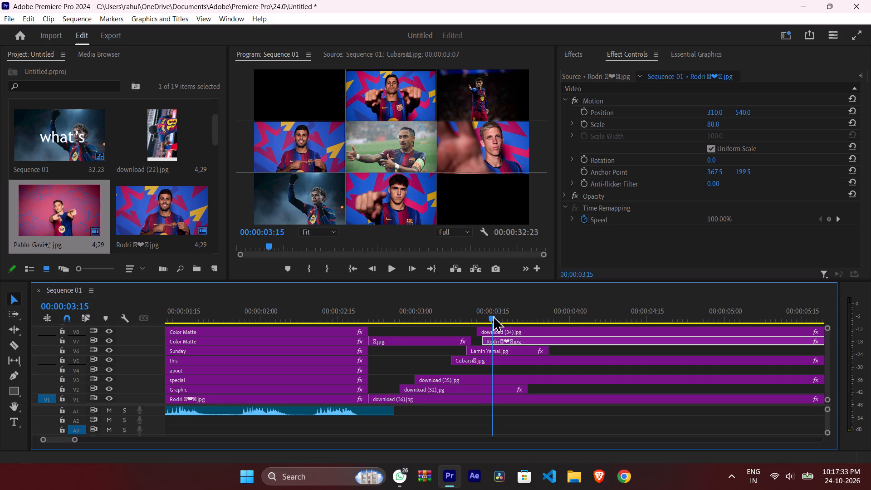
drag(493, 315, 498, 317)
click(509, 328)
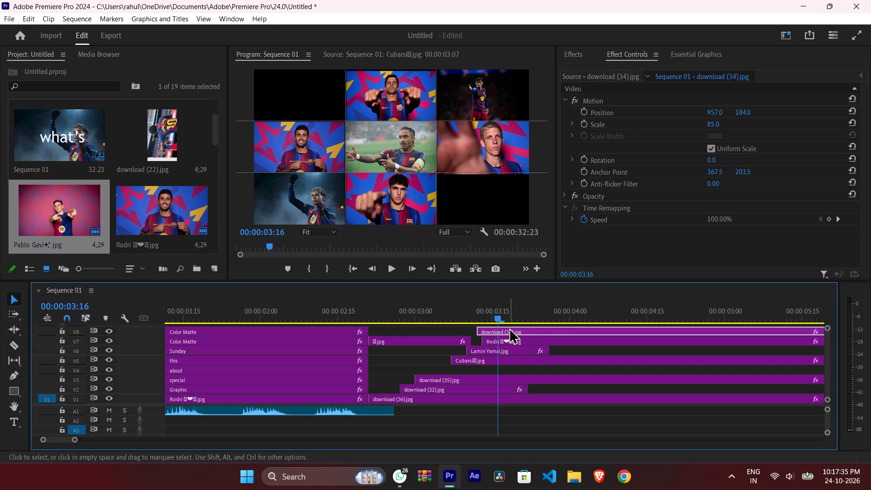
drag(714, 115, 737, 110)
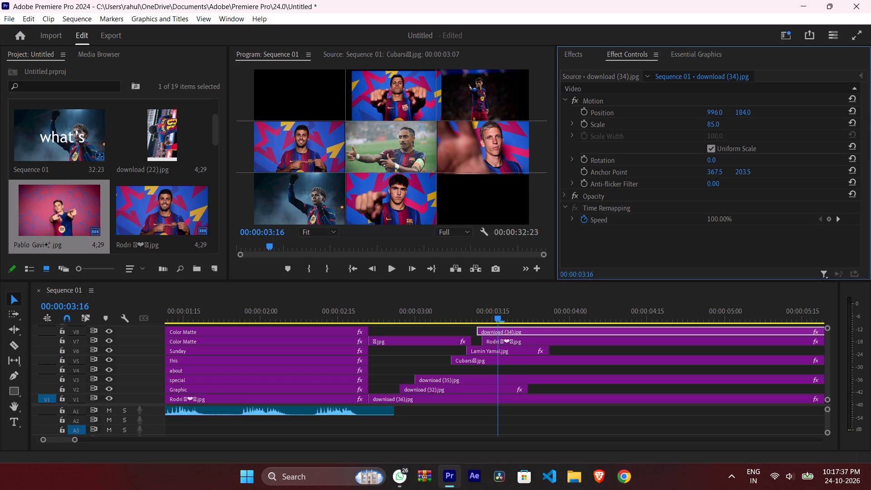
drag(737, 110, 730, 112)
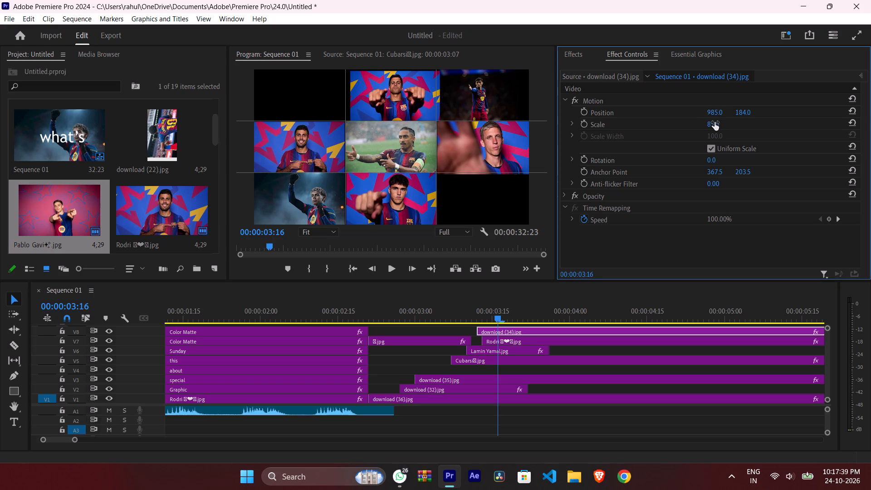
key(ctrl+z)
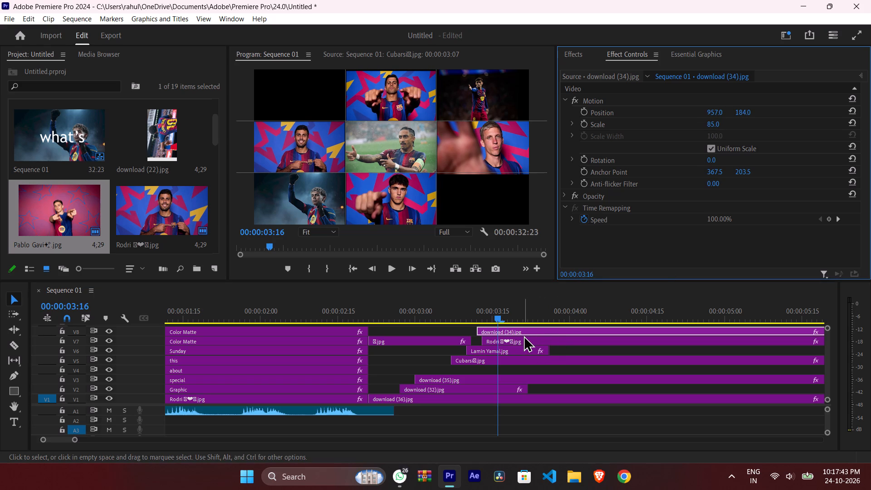
Move the download (34).jpg clip from V8 up to V9, starting at 00:00:03:19.
drag(497, 313, 508, 313)
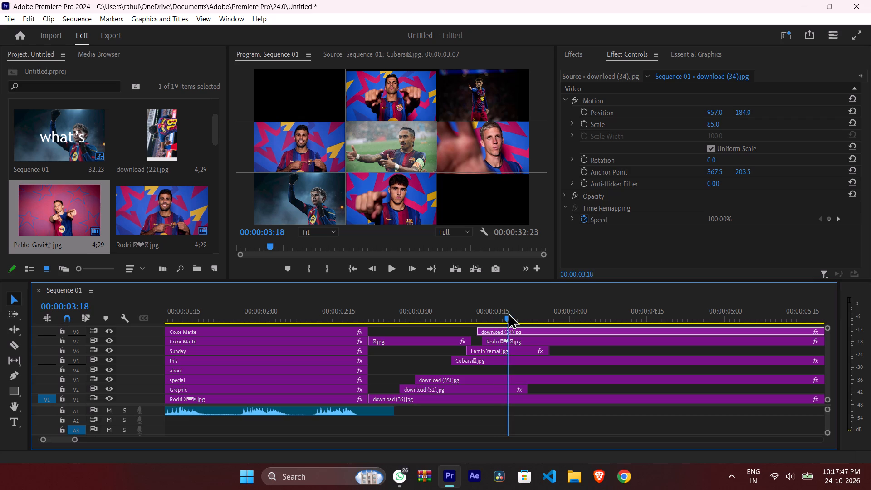
drag(508, 313, 511, 312)
drag(522, 329, 540, 324)
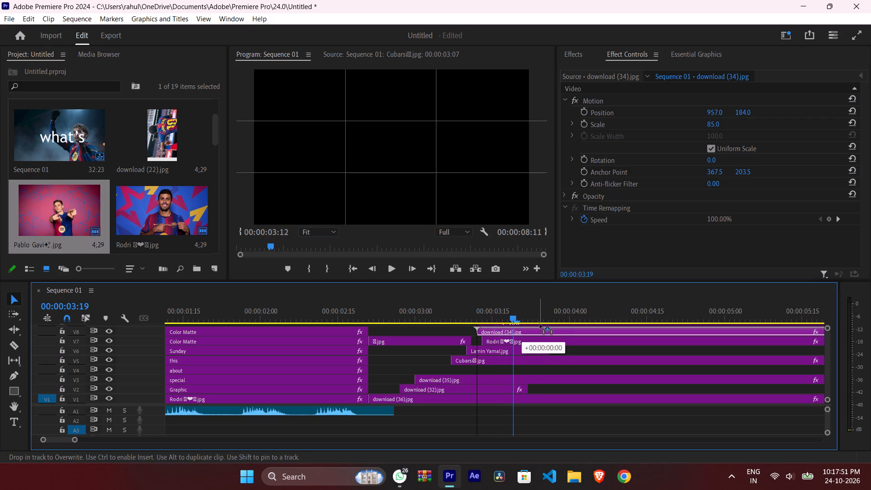
drag(540, 324, 558, 328)
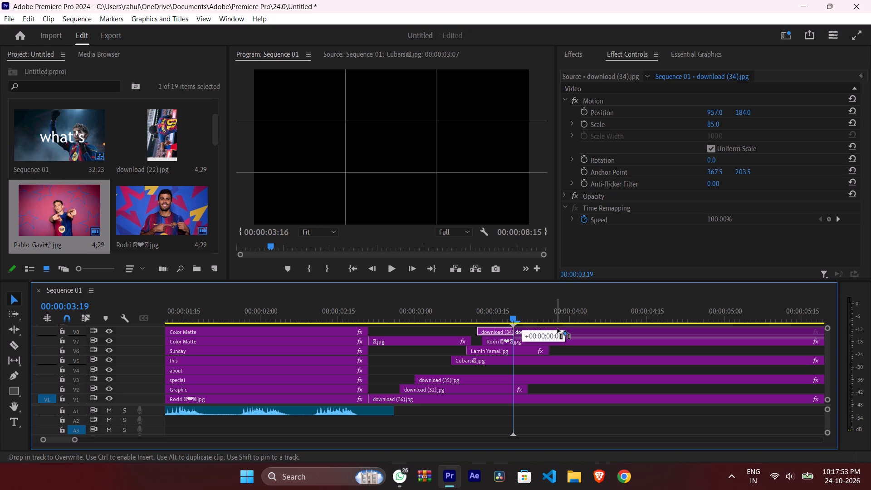
drag(558, 328, 558, 323)
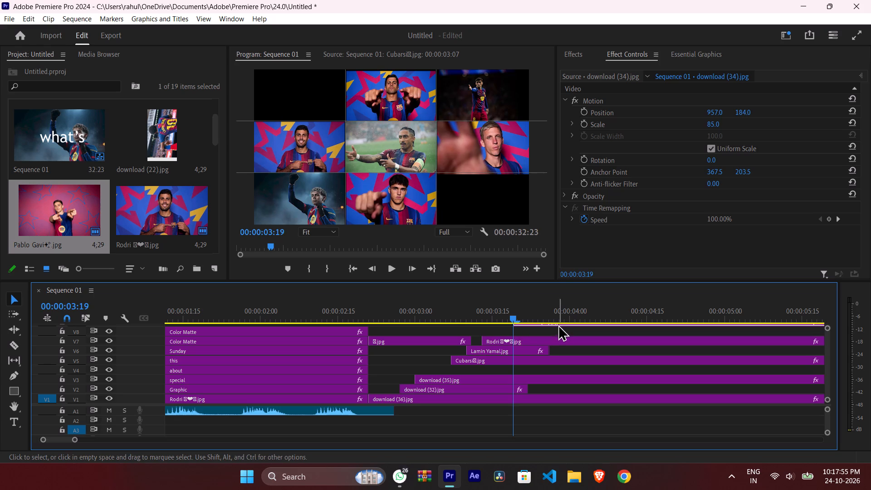
Move the symbol-named .jpg clip from V7 up to V8, starting at 00:00:03:16.
click(417, 344)
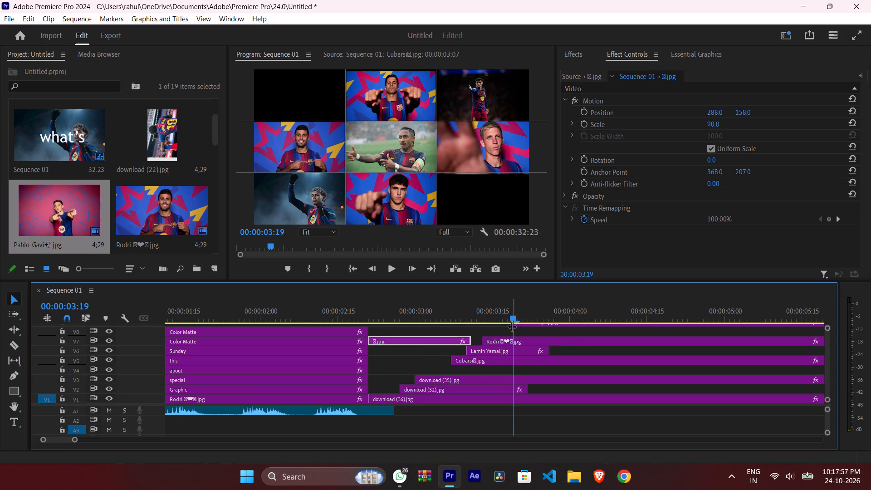
drag(513, 319, 511, 318)
drag(511, 318, 502, 320)
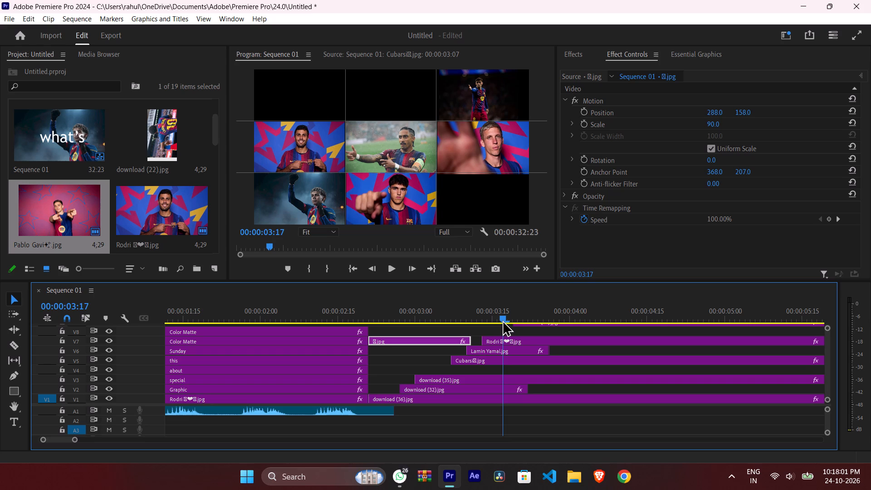
drag(502, 320, 500, 320)
drag(440, 340, 448, 337)
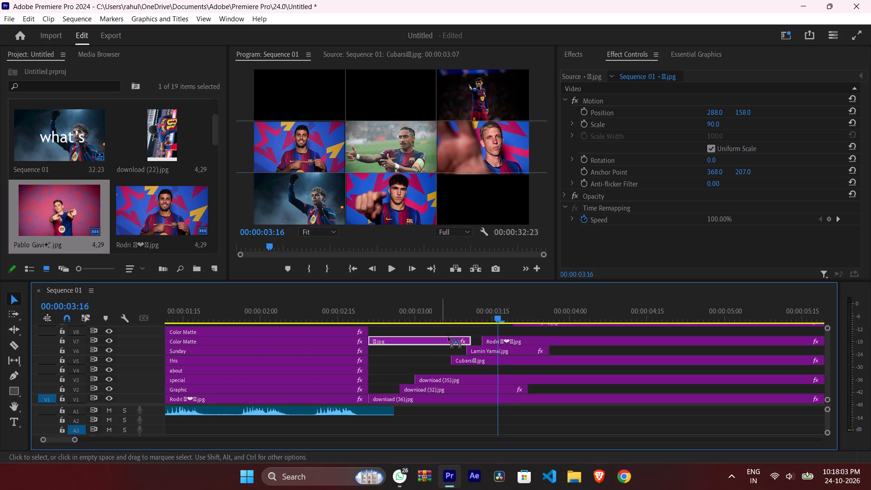
drag(448, 337, 563, 338)
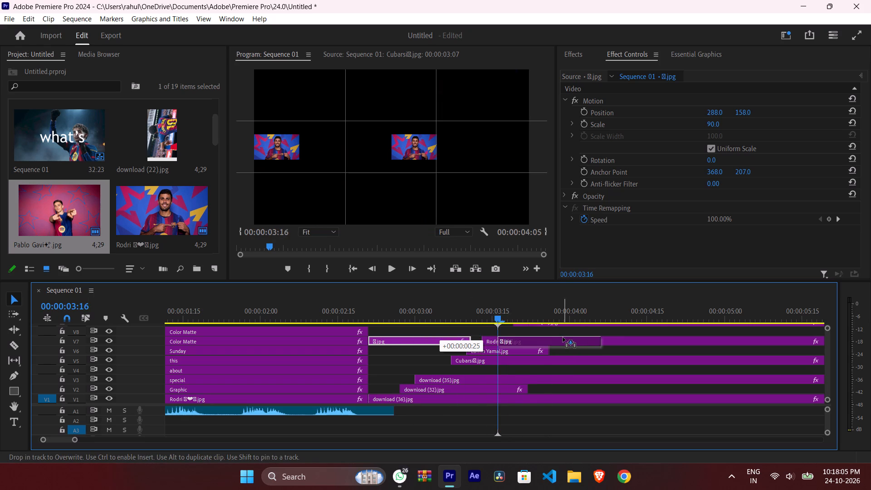
drag(563, 338, 564, 333)
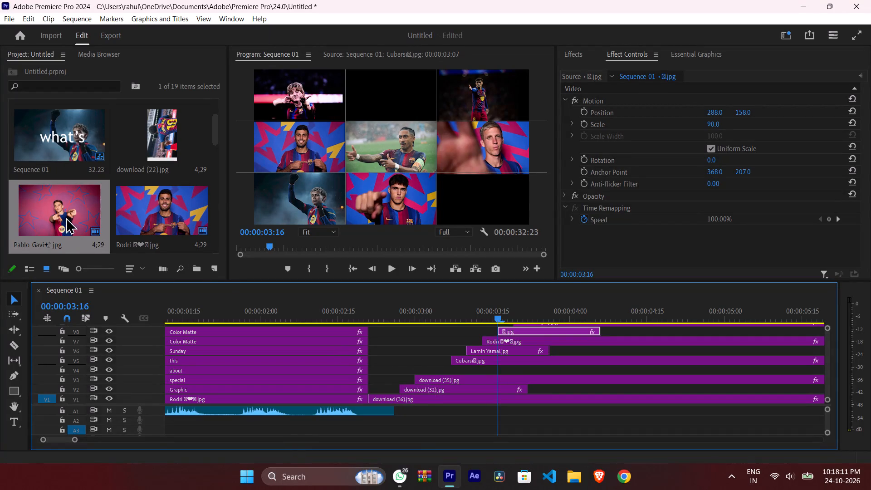
Place the Pablo Gavi photo from the project bin on V4, starting at 00:00:03:03 between the download (35) and Cubarsi clips.
drag(59, 210, 437, 372)
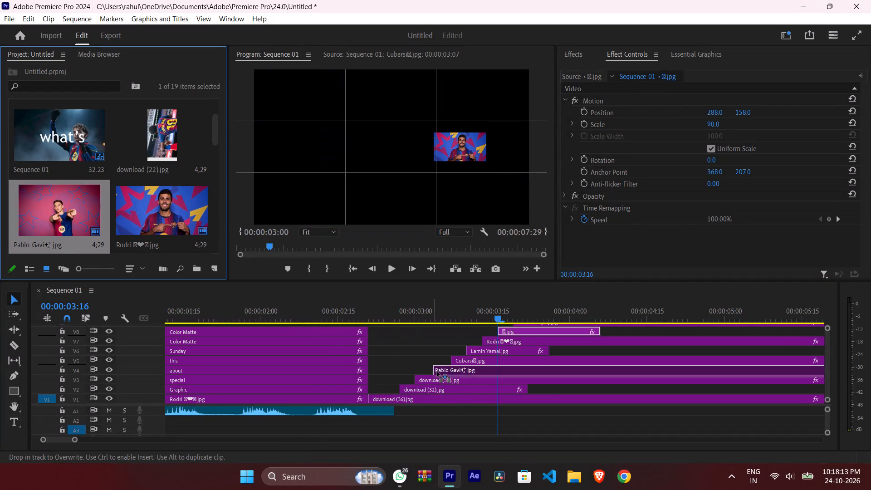
drag(437, 372, 448, 372)
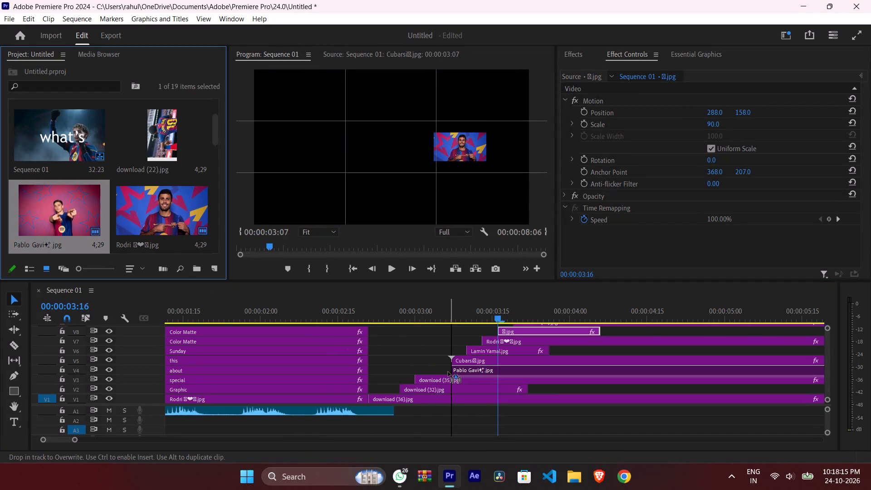
drag(448, 372, 435, 371)
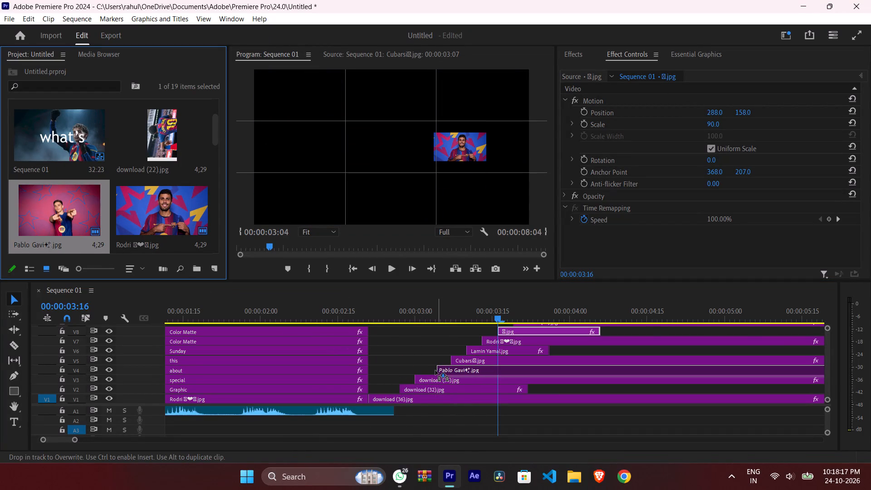
drag(435, 371, 431, 371)
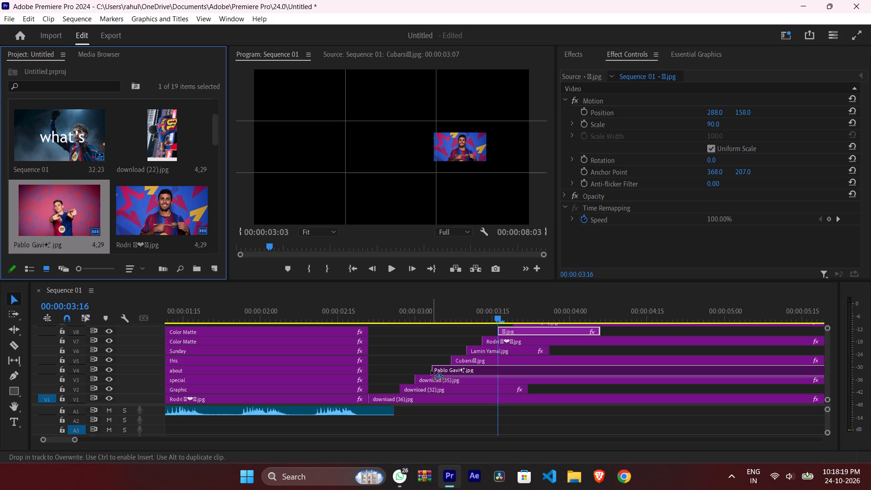
drag(431, 371, 431, 371)
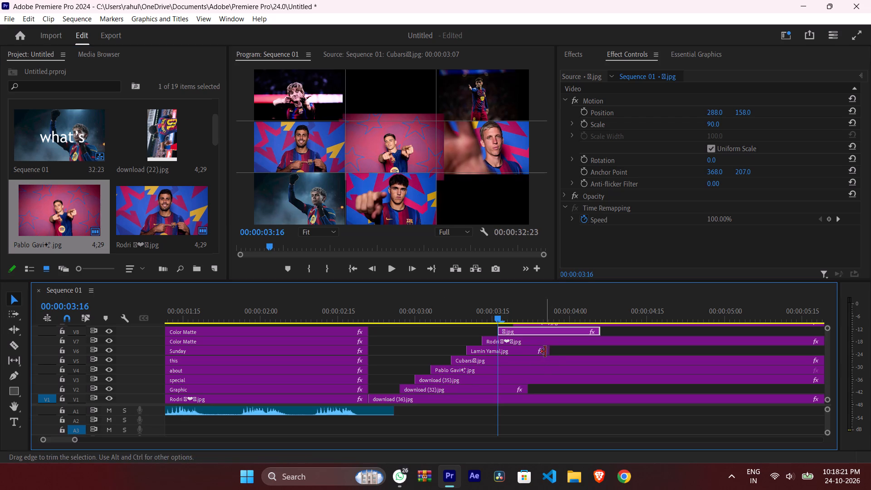
Extend the ends of the short Lamin Yamal, download (32) and symbol-named .jpg clips past 00:00:05:10.
drag(551, 352, 777, 341)
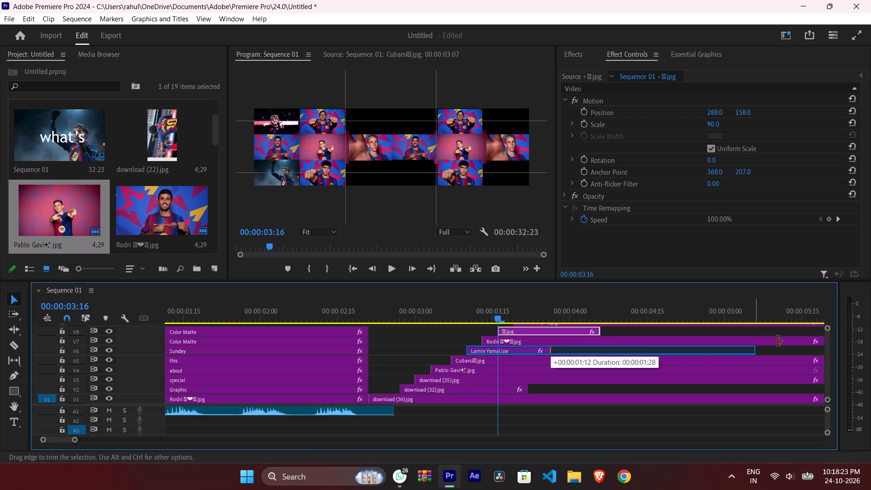
drag(777, 341, 793, 341)
drag(529, 389, 529, 389)
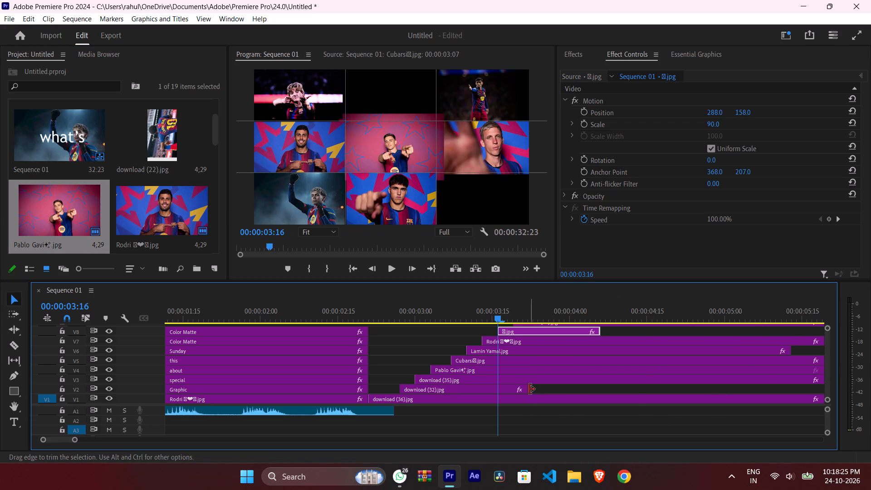
drag(529, 389, 805, 379)
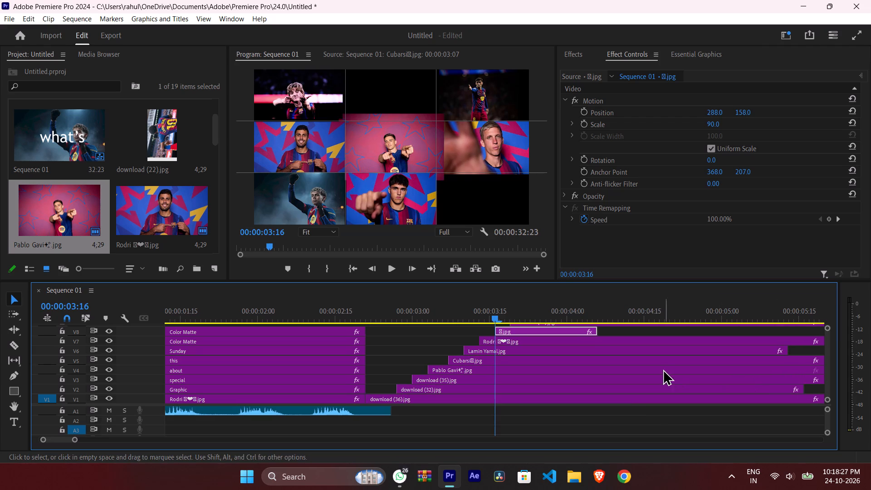
drag(598, 331, 819, 331)
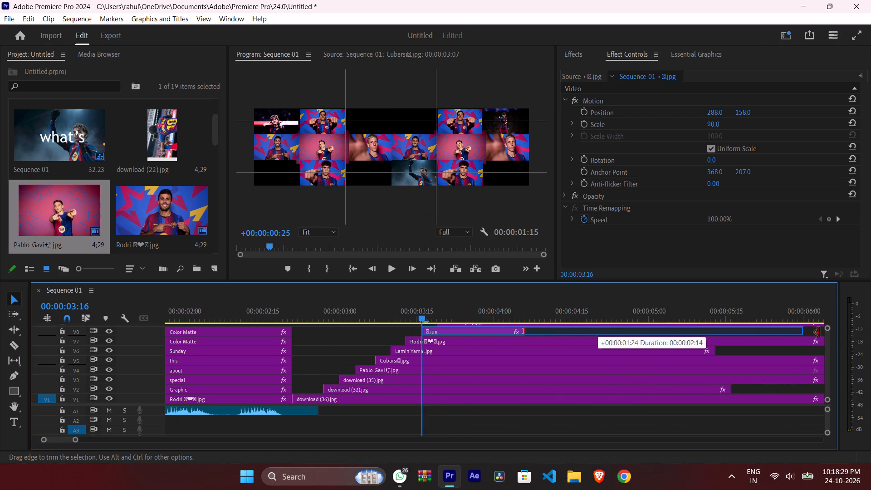
Play the sequence from the beginning through the titles to 00:00:04:08 to review the staggered photo grid.
drag(401, 312, 197, 345)
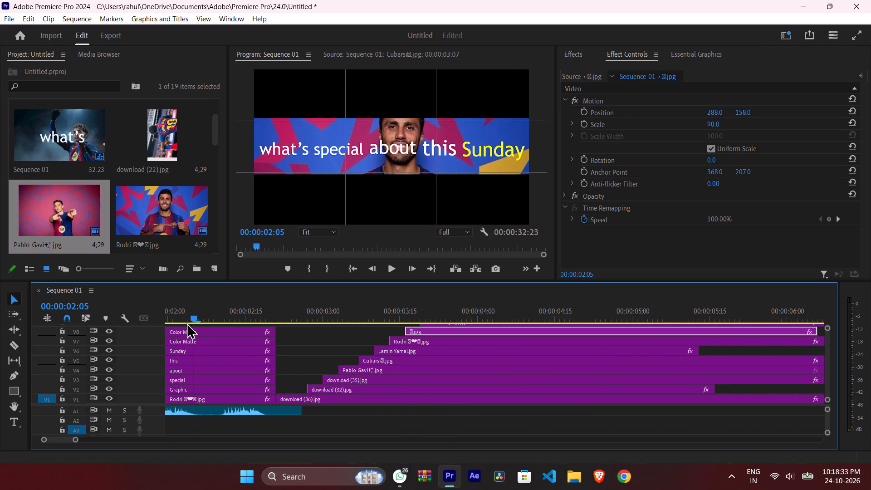
drag(192, 314, 0, 338)
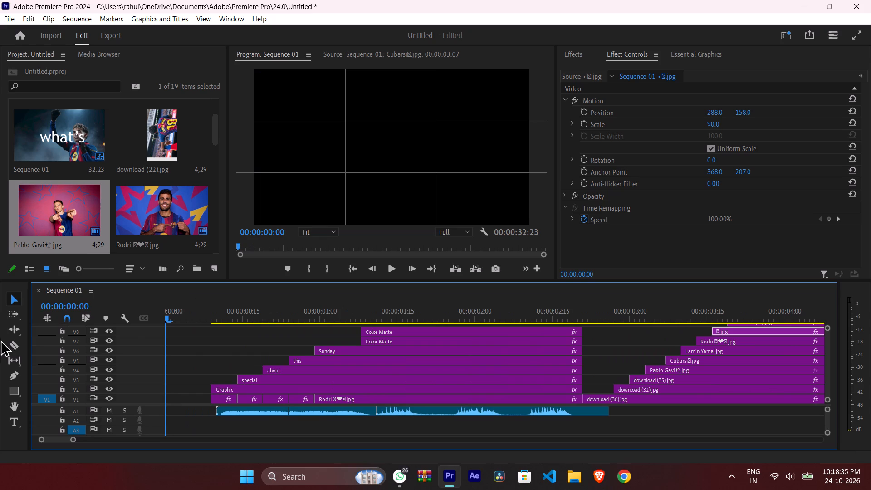
key(space)
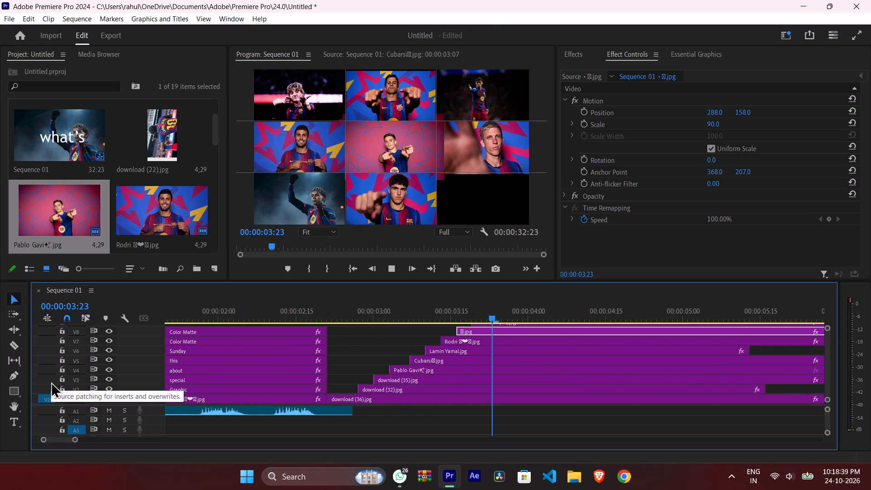
key(space)
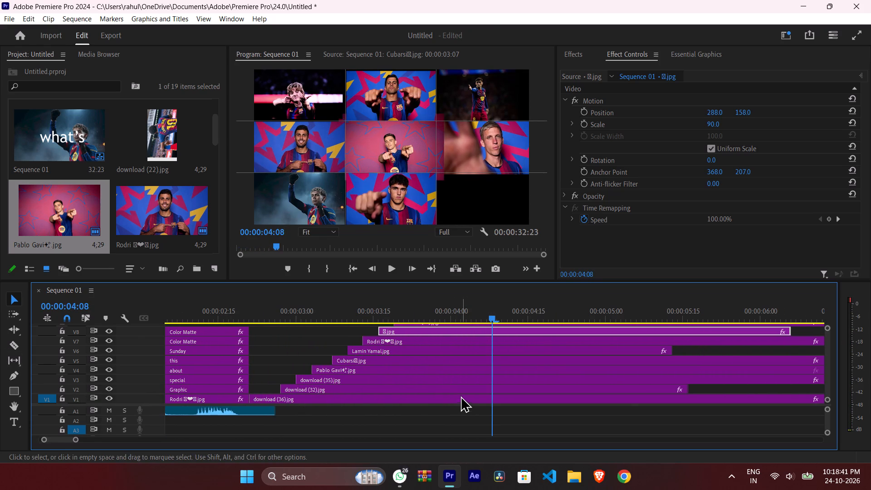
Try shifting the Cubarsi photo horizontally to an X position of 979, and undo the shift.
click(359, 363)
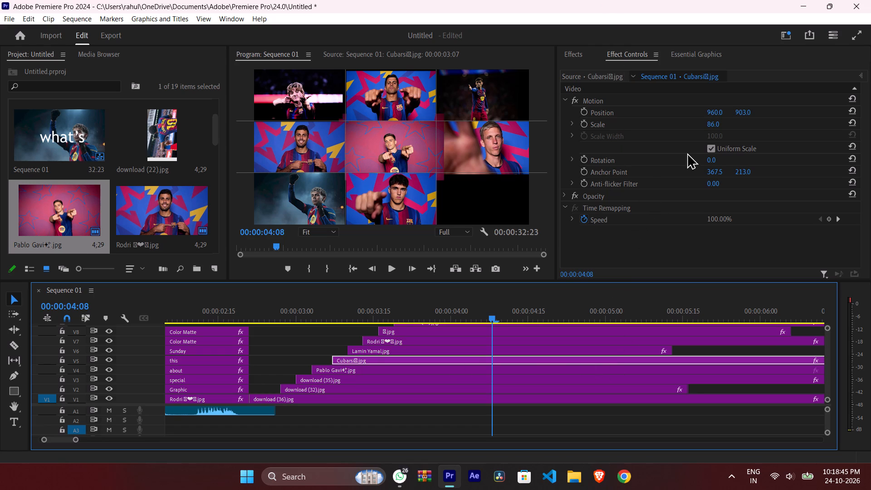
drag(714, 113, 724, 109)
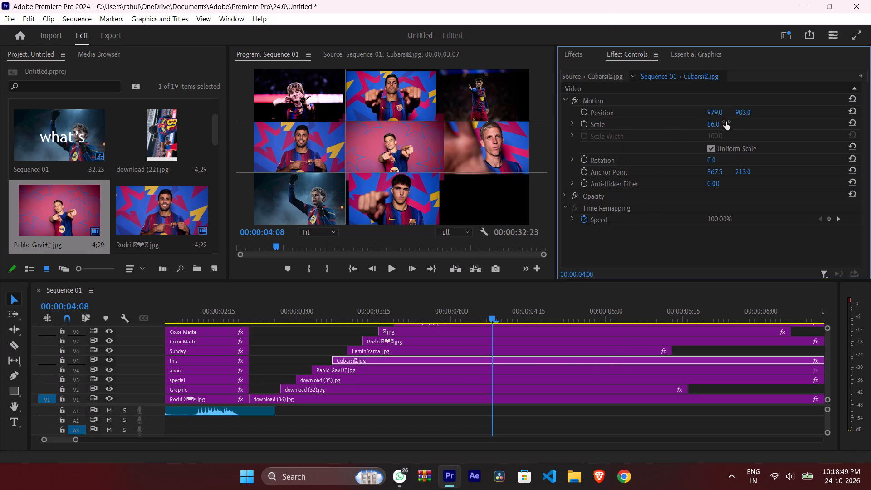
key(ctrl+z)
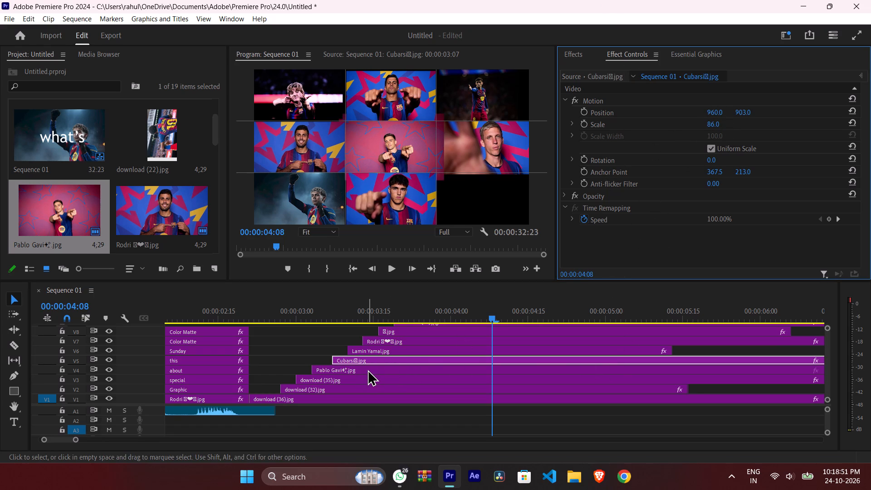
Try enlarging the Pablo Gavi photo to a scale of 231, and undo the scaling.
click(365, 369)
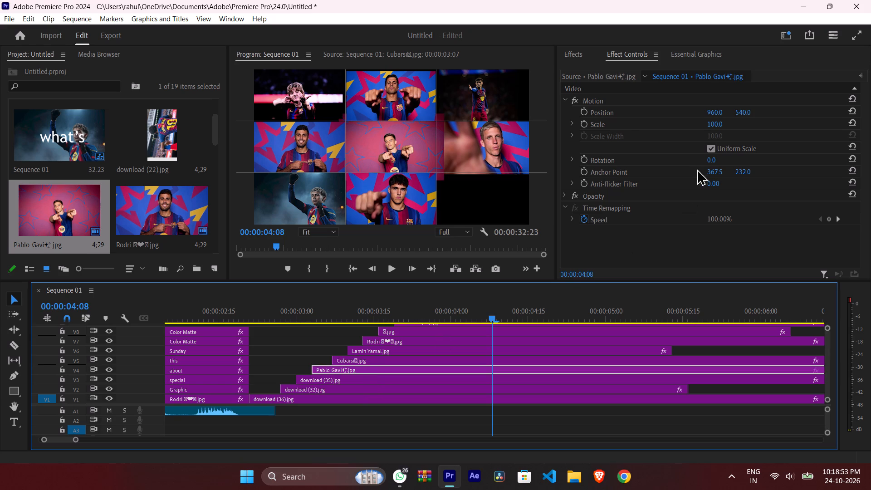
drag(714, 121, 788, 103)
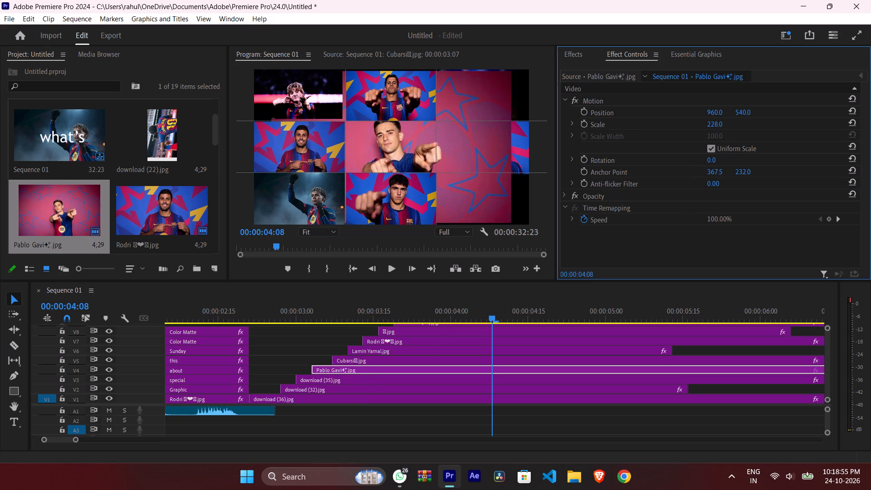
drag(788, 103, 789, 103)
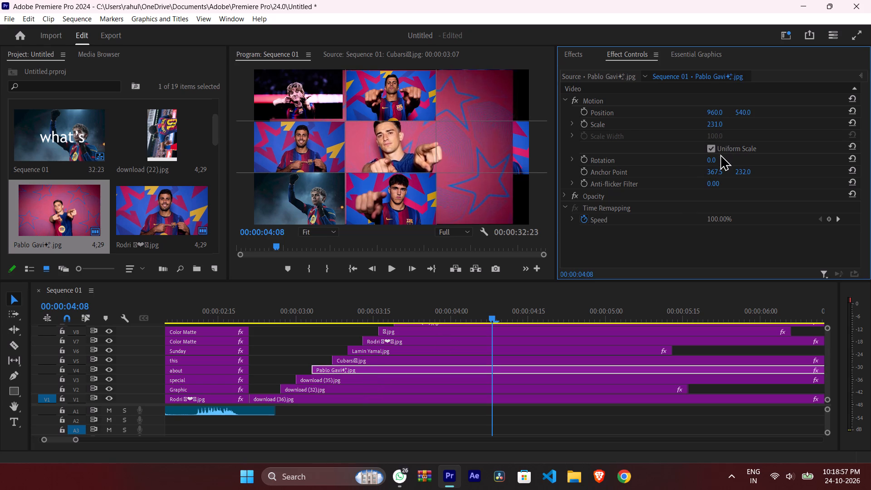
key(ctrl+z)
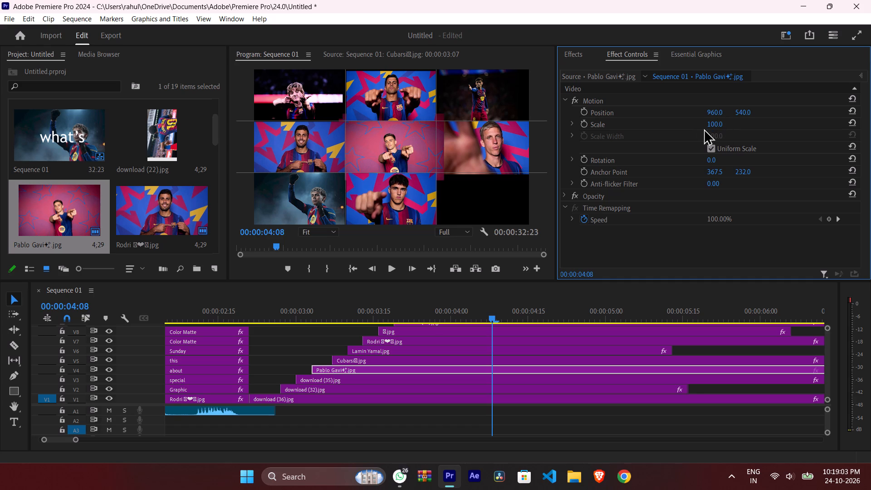
Scale the Pablo Gavi photo to 91 and position it at 1605, 917 in the grid's empty bottom-right cell.
drag(714, 125, 701, 128)
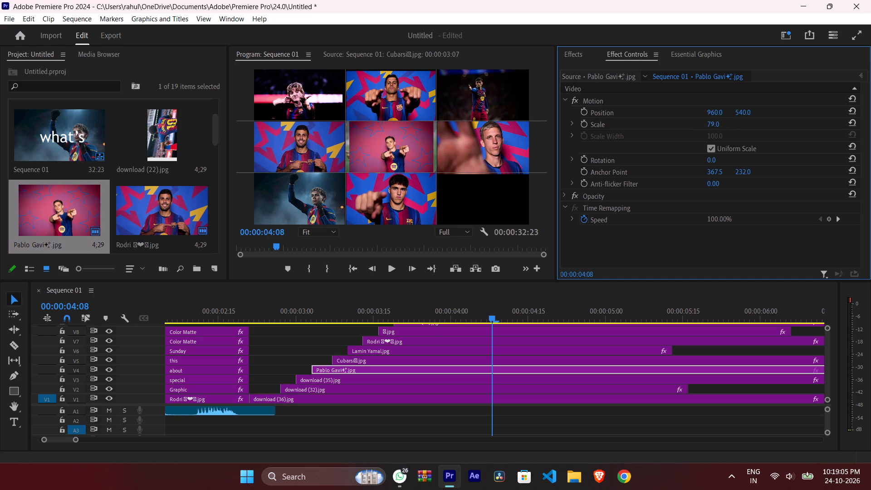
drag(701, 128, 706, 126)
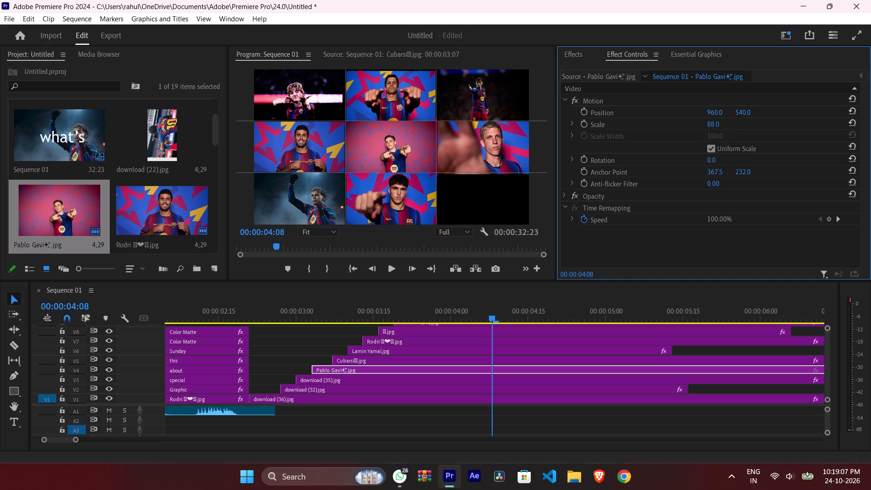
drag(706, 126, 708, 125)
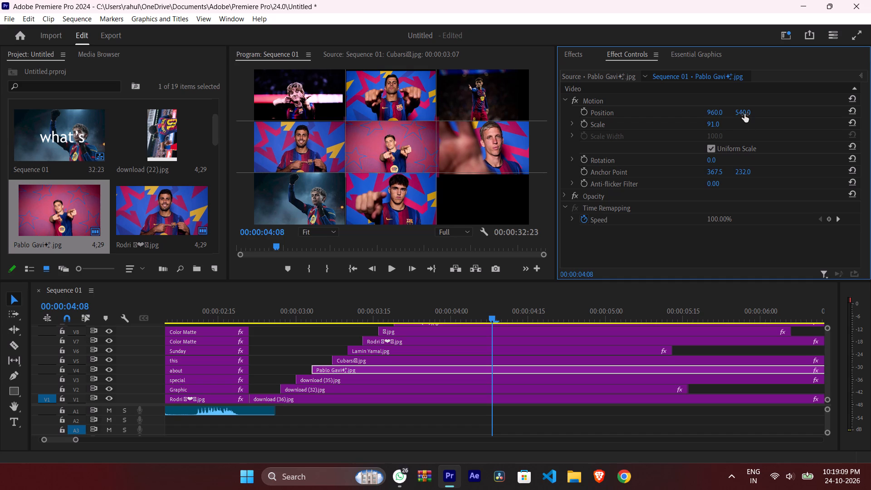
drag(743, 114, 792, 110)
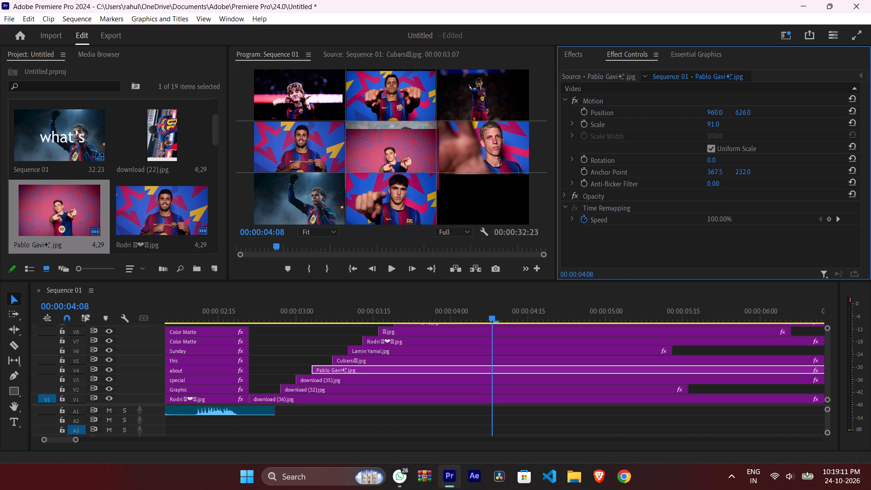
drag(792, 110, 742, 123)
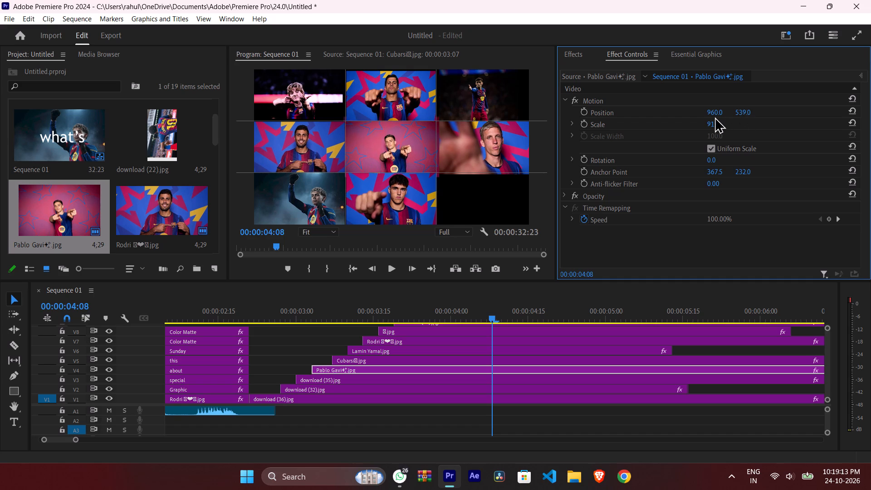
drag(714, 113, 744, 106)
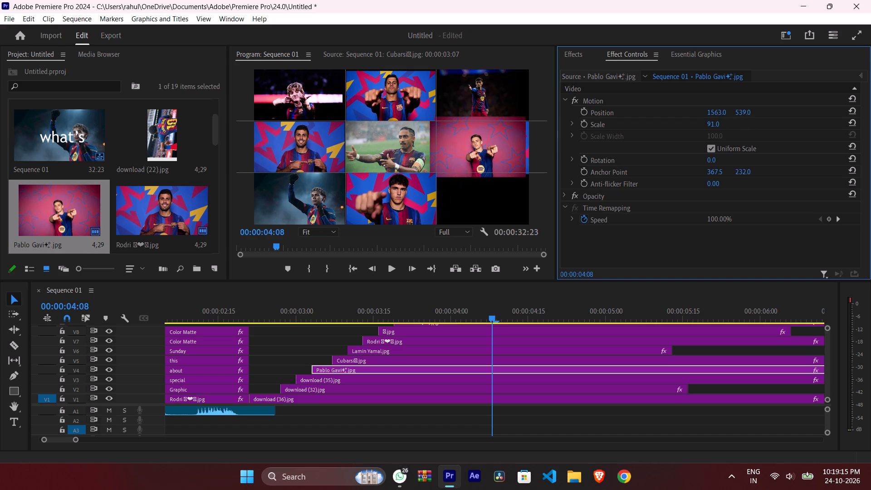
drag(744, 106, 765, 100)
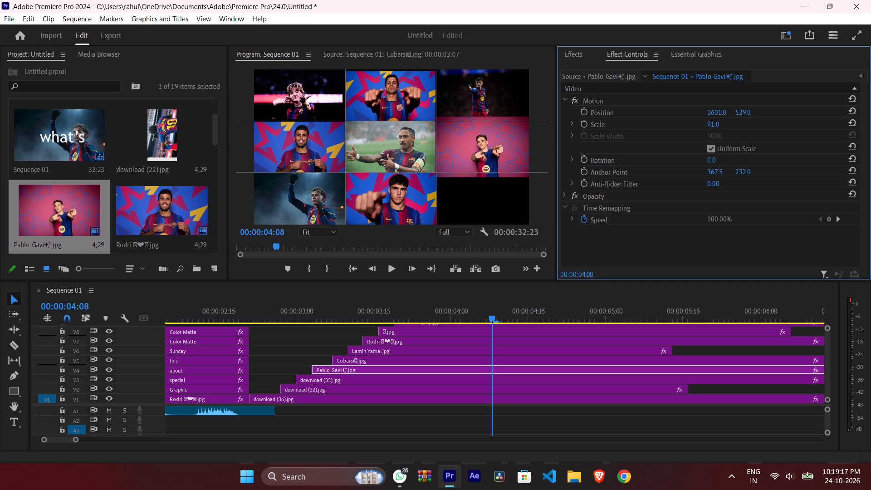
drag(765, 100, 767, 100)
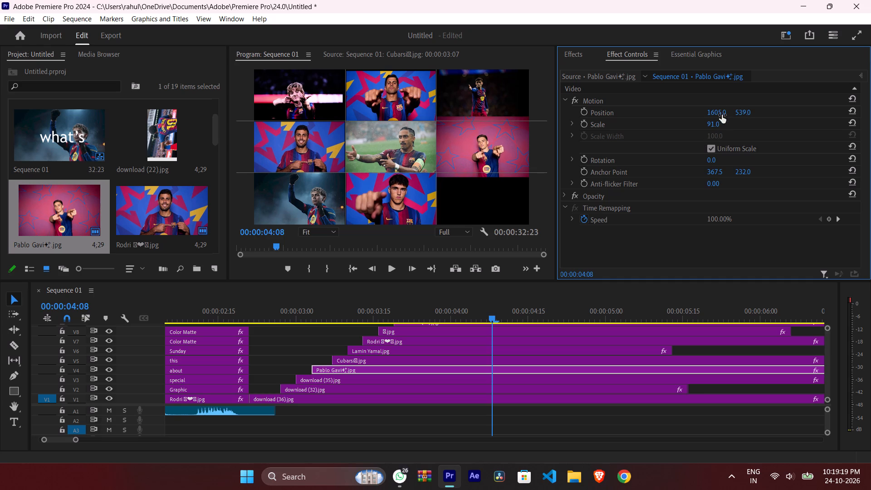
drag(746, 111, 862, 88)
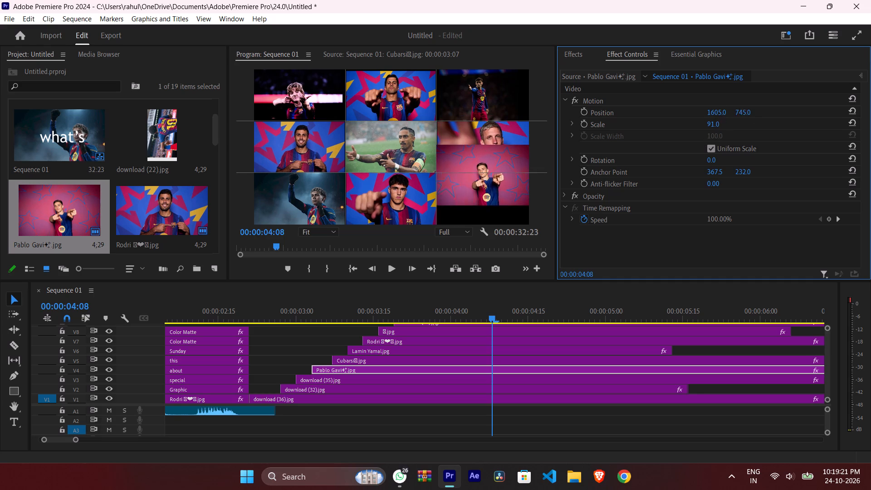
drag(862, 88, 847, 70)
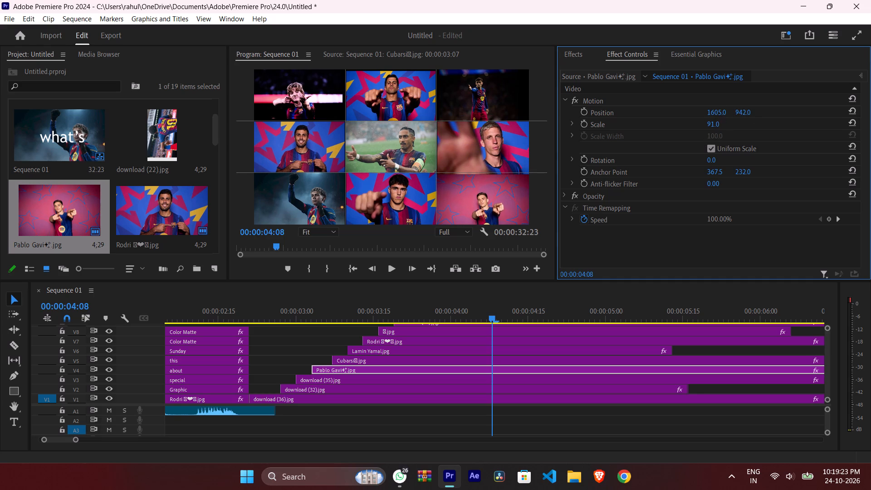
drag(847, 70, 842, 70)
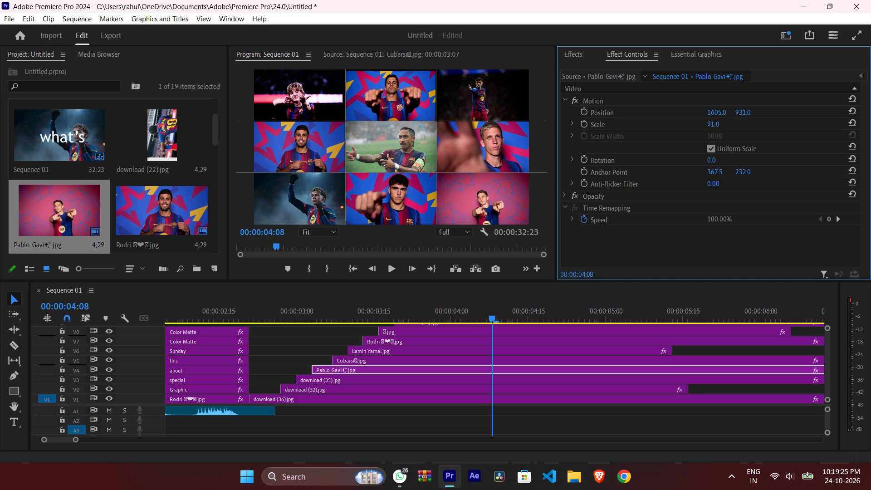
drag(842, 70, 832, 72)
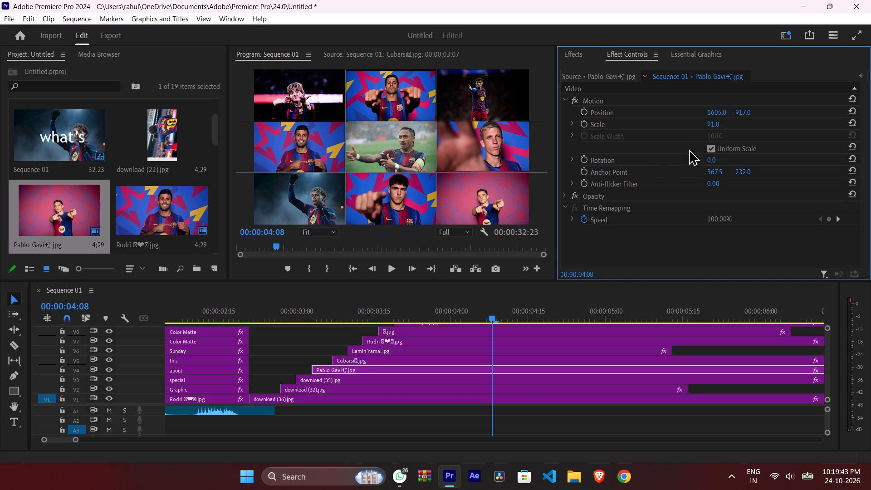
Refine the Pablo Gavi photo's fit by setting its scale to 90 and its Y position to 927.
click(711, 125)
text(90)
key(Return)
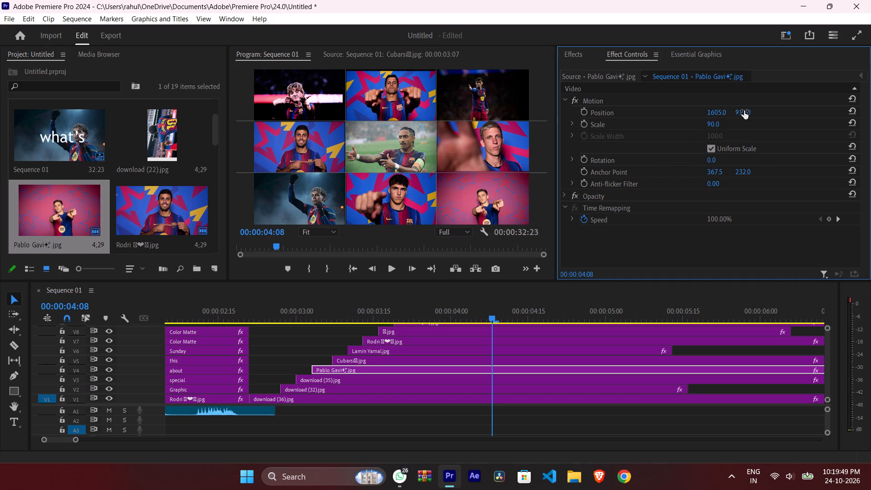
drag(744, 111, 750, 109)
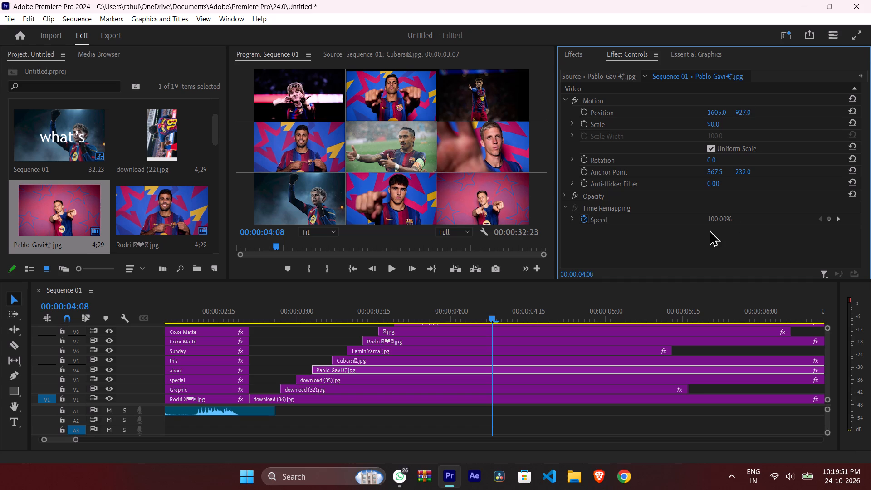
Play back and scrub the photo grid build-up after the Sunday titles to examine the timing of each photo's appearance.
drag(491, 315, 0, 464)
key(space)
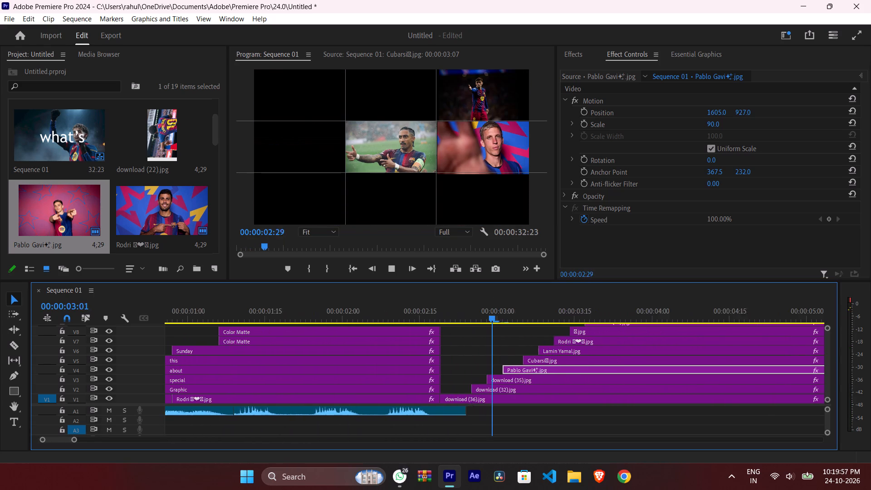
key(space)
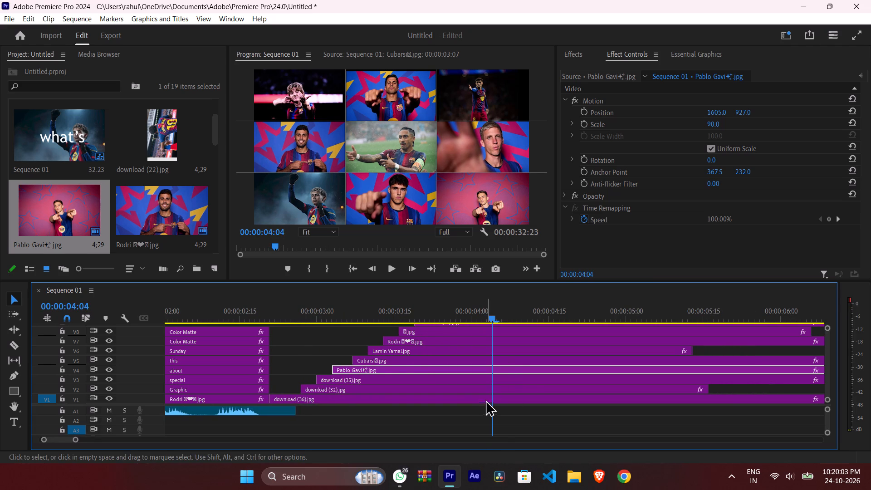
scroll(484, 401, up, 3)
drag(543, 318, 404, 338)
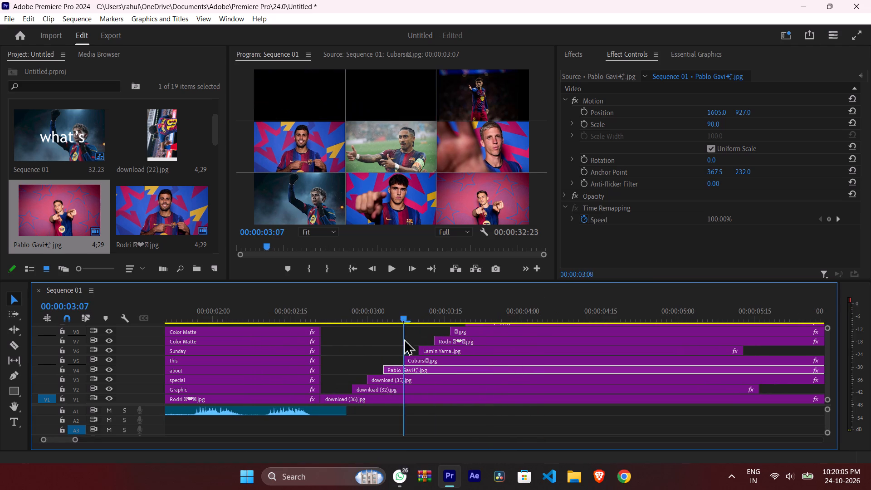
drag(404, 338, 335, 338)
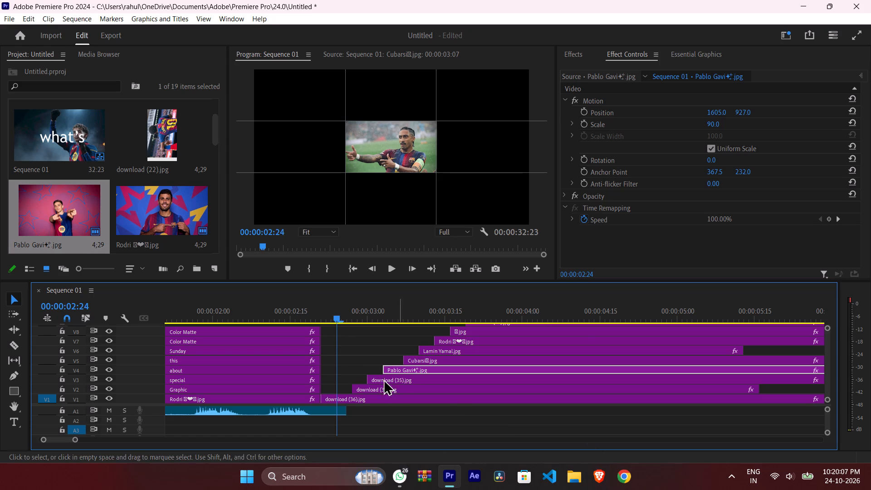
drag(333, 318, 329, 318)
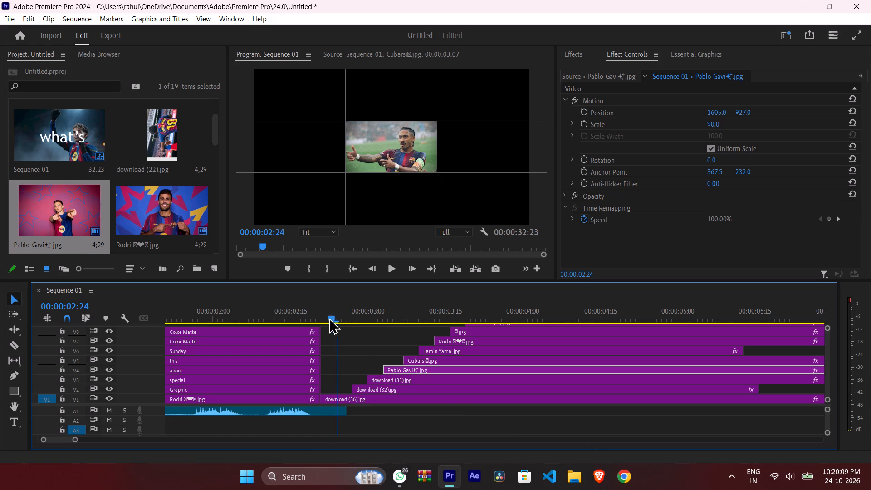
drag(329, 318, 308, 326)
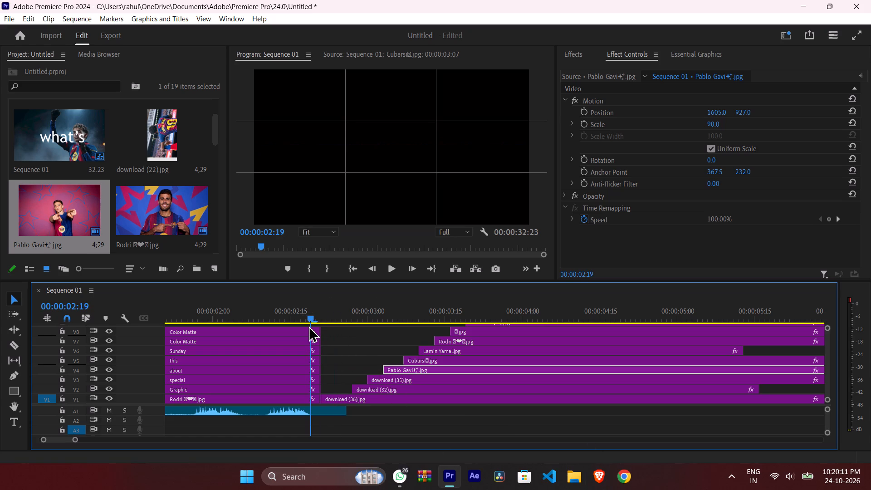
drag(308, 326, 381, 324)
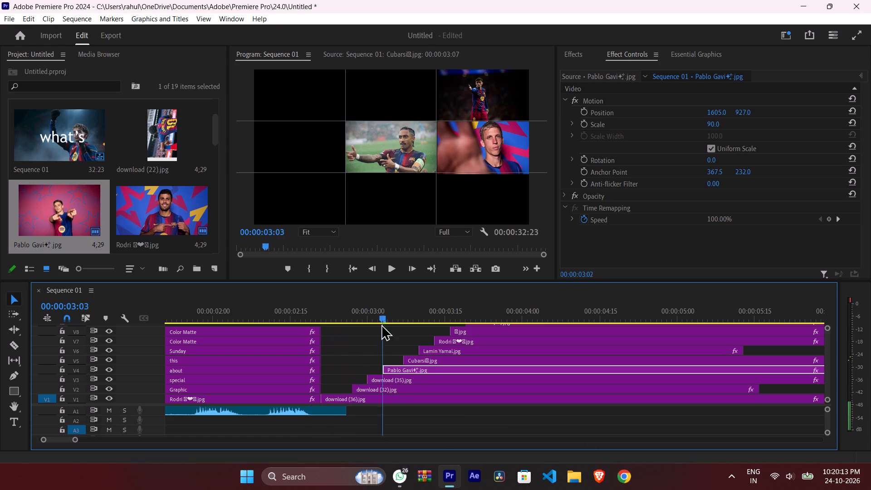
drag(381, 324, 370, 336)
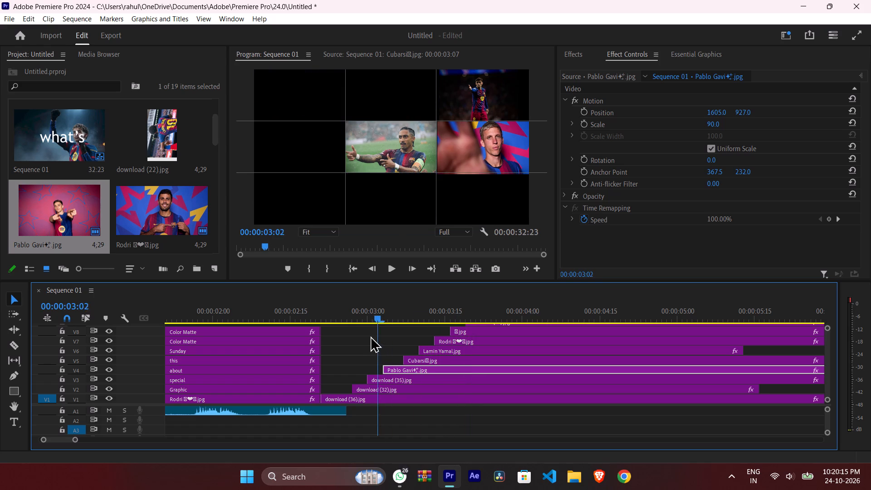
drag(370, 336, 338, 338)
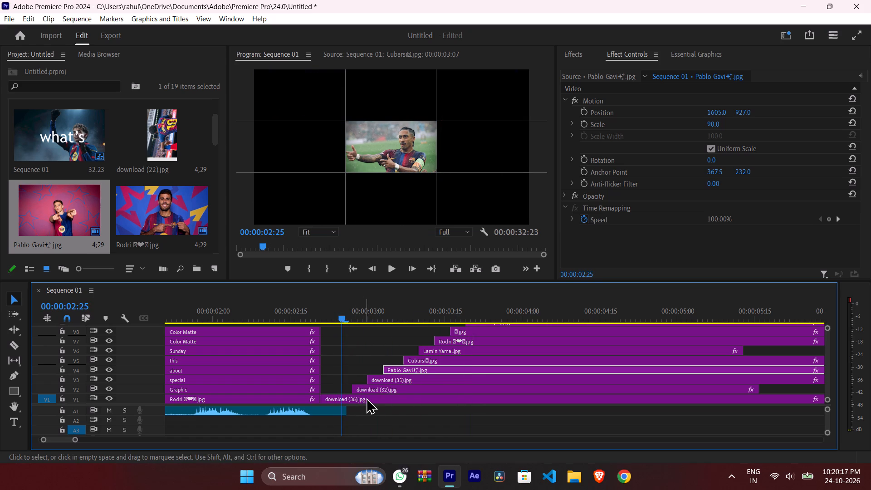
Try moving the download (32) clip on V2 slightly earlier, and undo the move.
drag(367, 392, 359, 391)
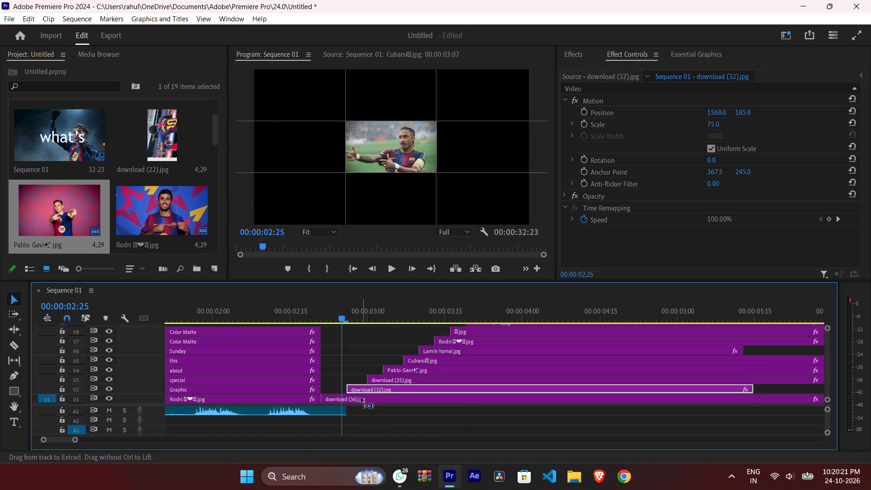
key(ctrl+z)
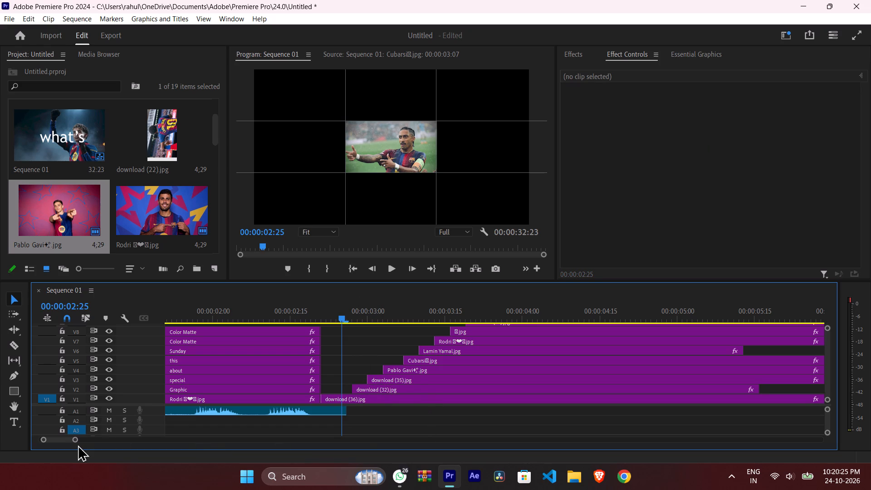
Move the download (32) clip on V2 earlier so it starts at 00:00:02:26, where the audio clip ends.
drag(74, 440, 60, 440)
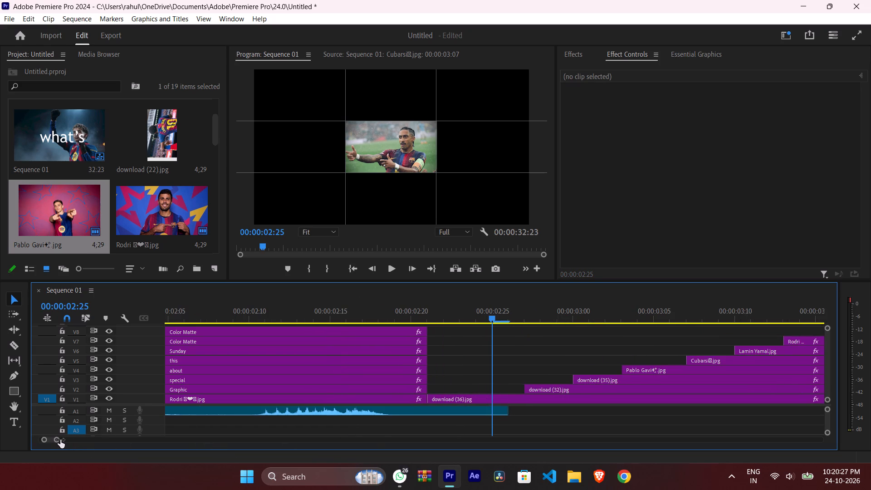
drag(60, 440, 59, 440)
drag(494, 318, 459, 325)
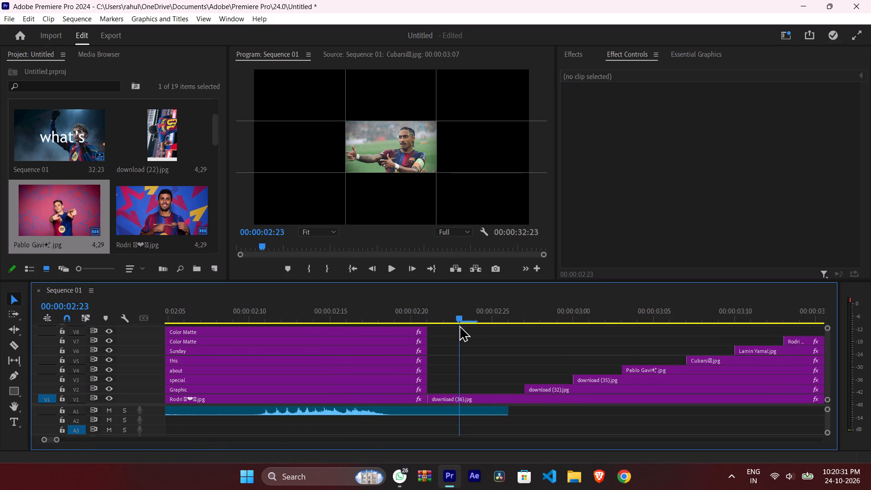
drag(459, 325, 527, 323)
drag(540, 387, 528, 388)
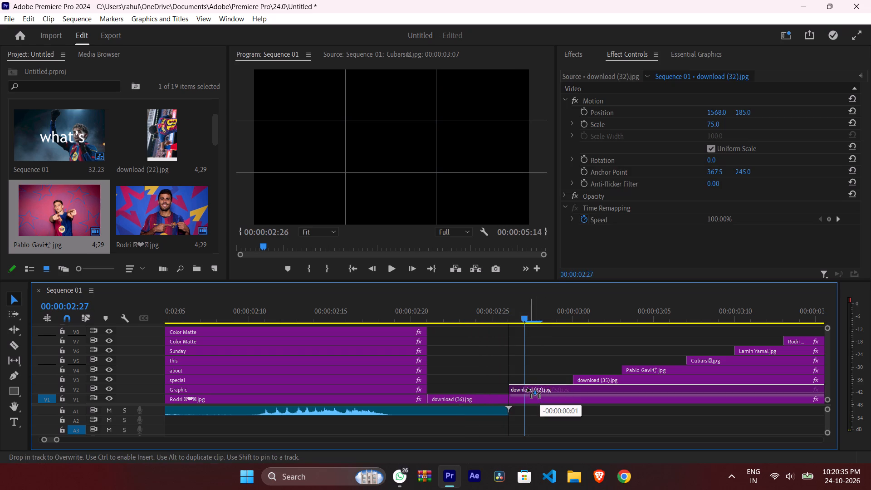
drag(528, 388, 524, 389)
Move the download (35) clip on V3 earlier so it starts at 00:00:02:28, two frames after download (32).
drag(584, 378, 581, 379)
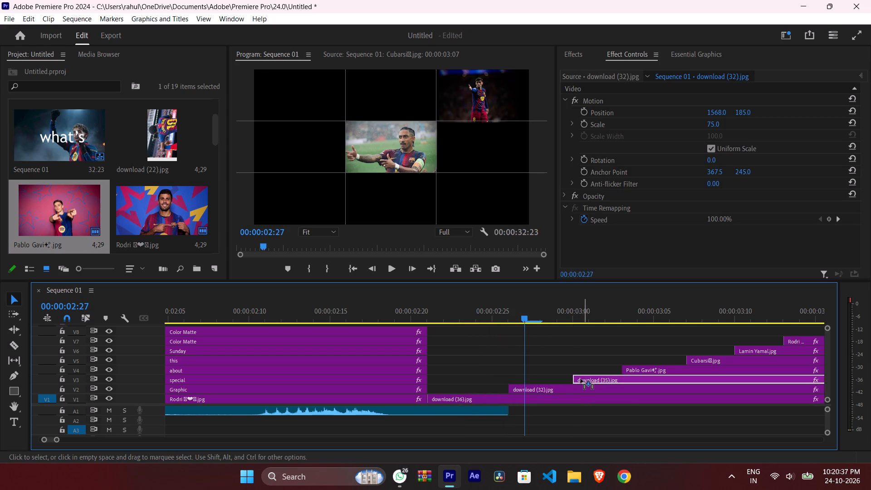
drag(581, 379, 568, 379)
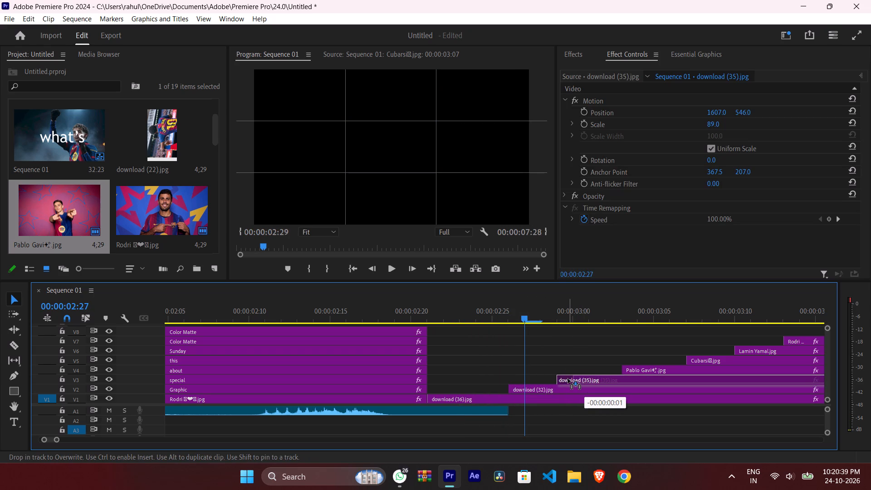
drag(568, 379, 565, 377)
drag(524, 318, 505, 319)
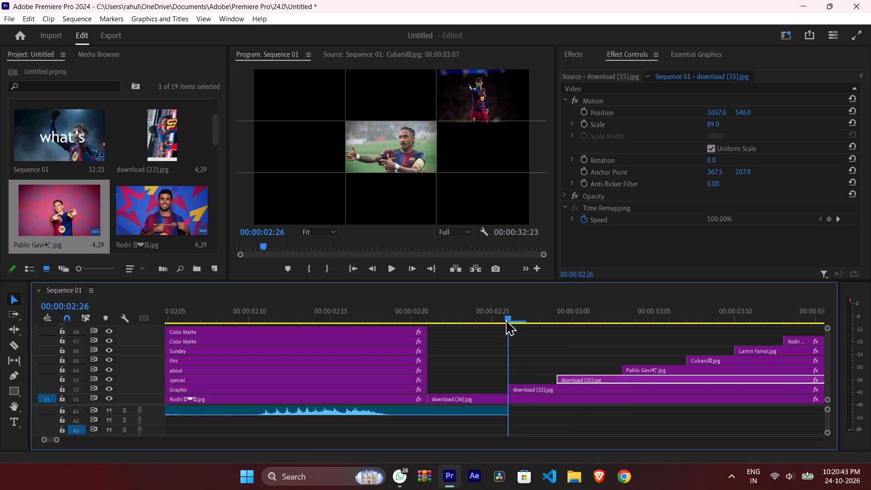
drag(505, 319, 534, 319)
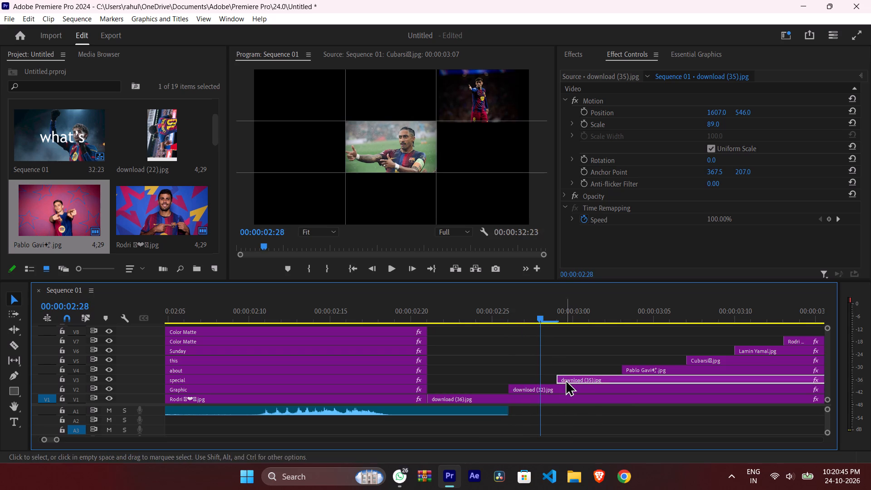
drag(564, 378, 551, 378)
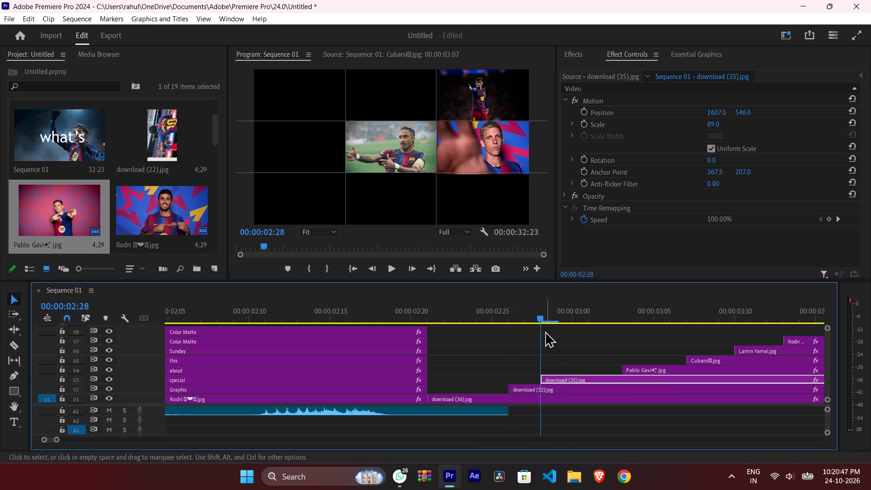
Move the Pablo Gavi clip on V4 earlier so it starts at 00:00:03:00.
drag(541, 323, 552, 321)
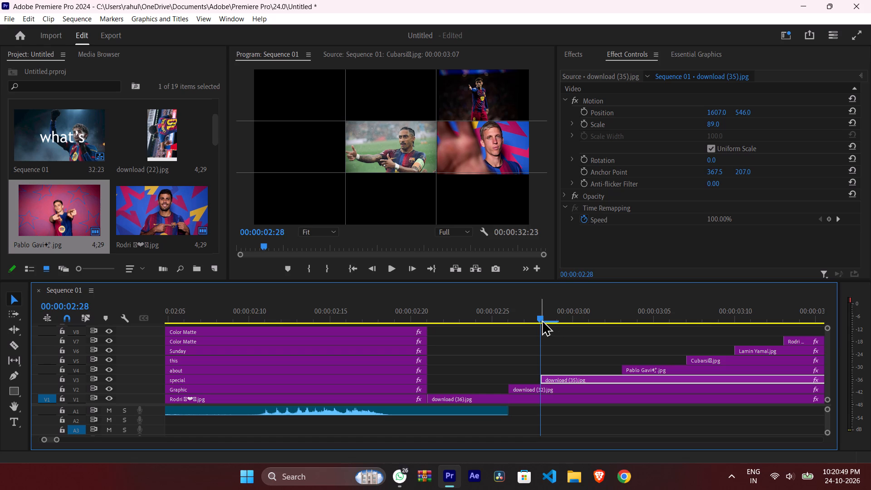
drag(541, 319, 586, 315)
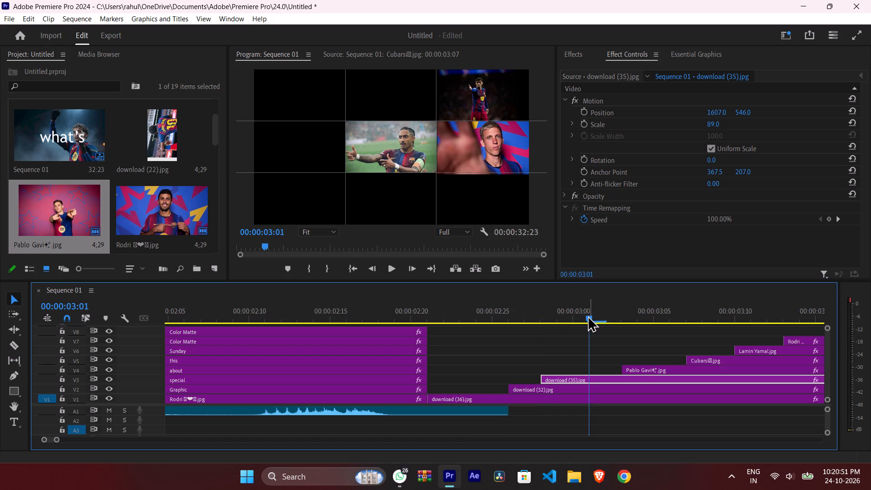
drag(592, 315, 558, 323)
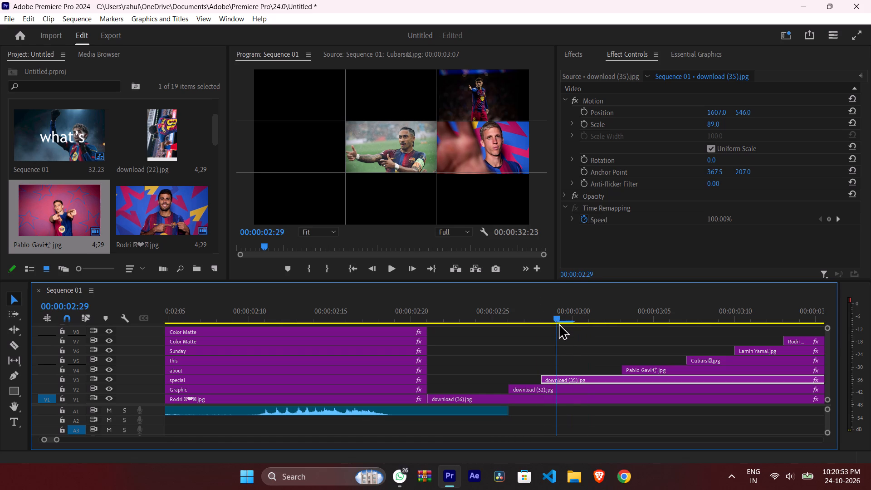
drag(558, 323, 571, 323)
drag(637, 368, 598, 369)
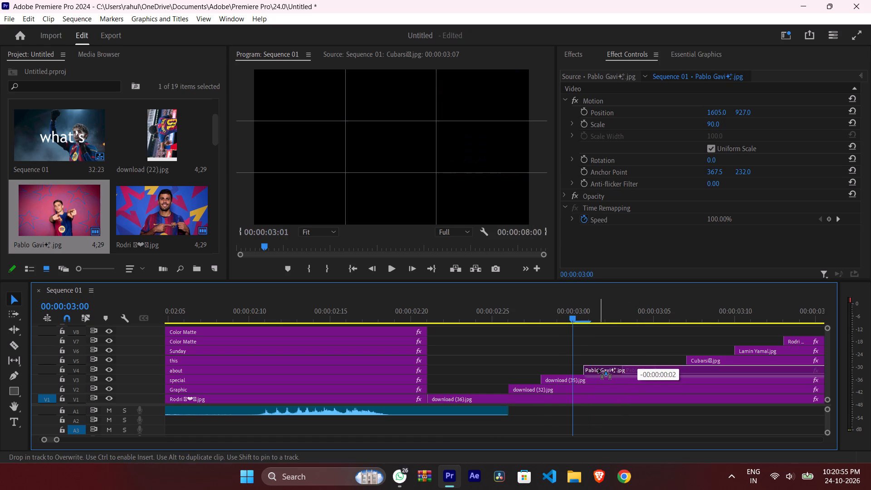
drag(598, 369, 592, 369)
Move the Cubarsi clip on V5 earlier so it starts at 00:00:03:02.
drag(573, 318, 603, 316)
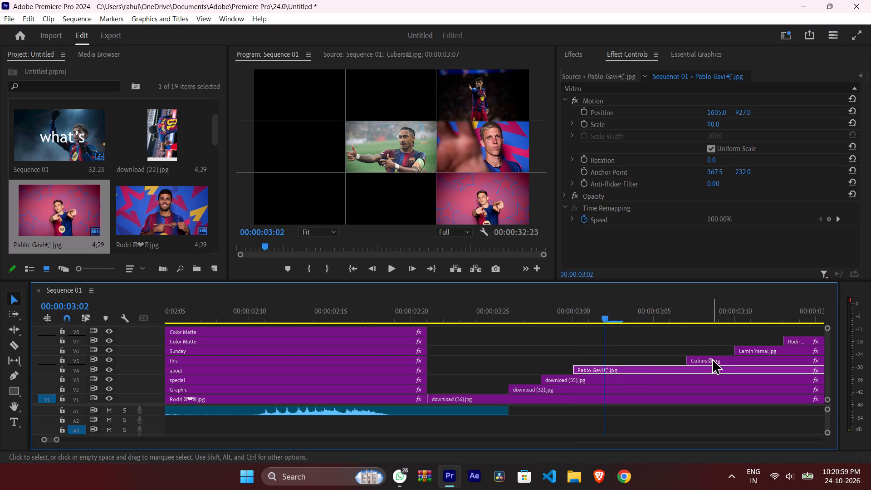
drag(710, 358, 638, 359)
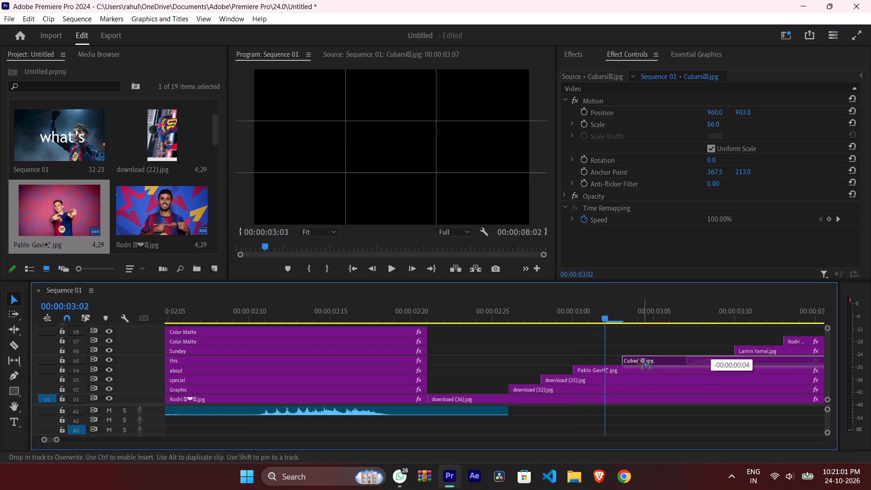
drag(638, 359, 629, 362)
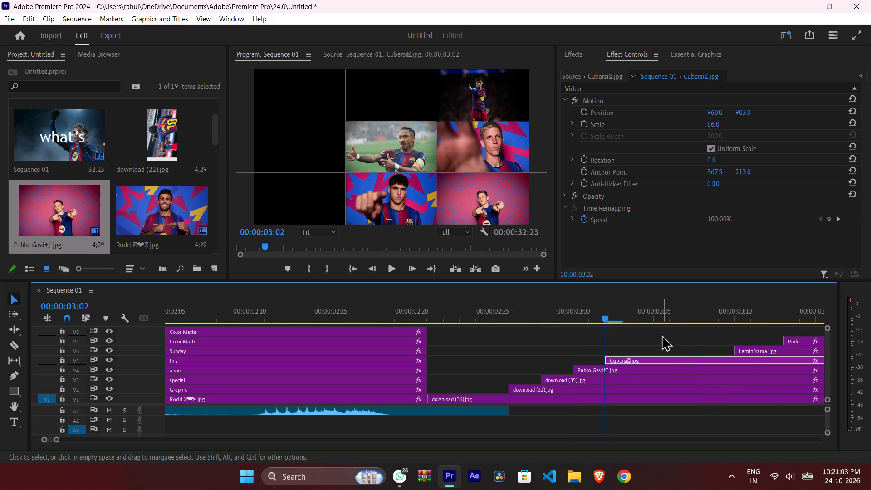
Move the Lamin Yamal clip on V6 earlier so it starts at 00:00:03:04.
drag(604, 318, 644, 310)
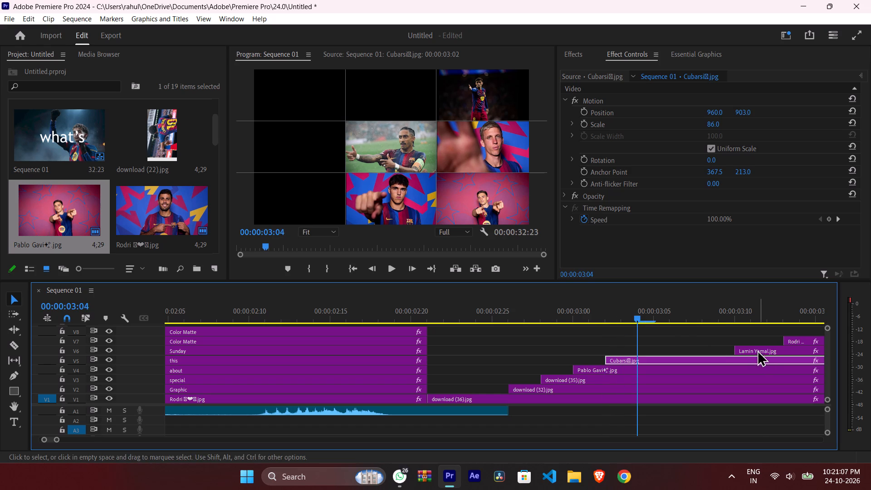
drag(757, 349, 661, 353)
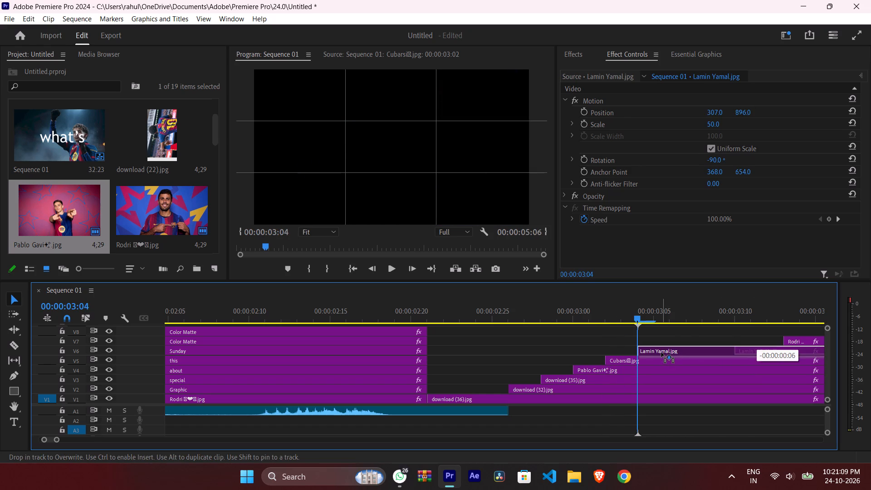
drag(661, 353, 661, 353)
Move the Rodri clip on V7 earlier so it starts at 00:00:03:06.
drag(636, 317, 668, 313)
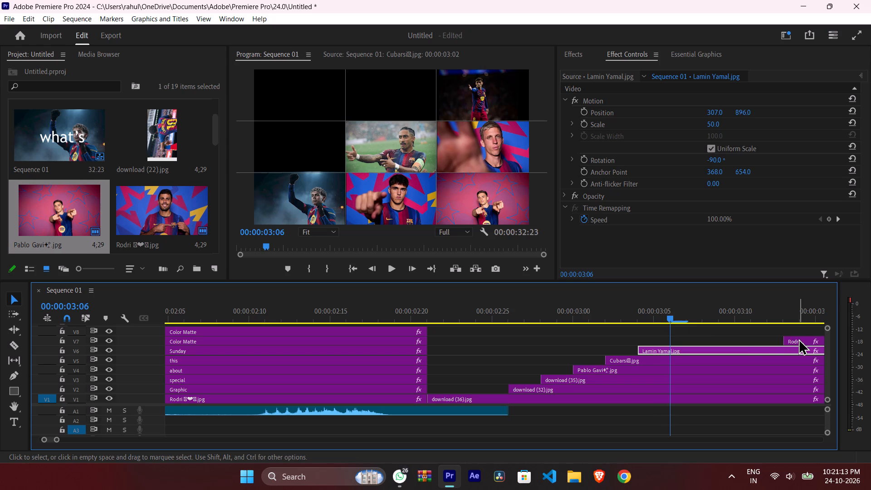
drag(798, 338, 689, 343)
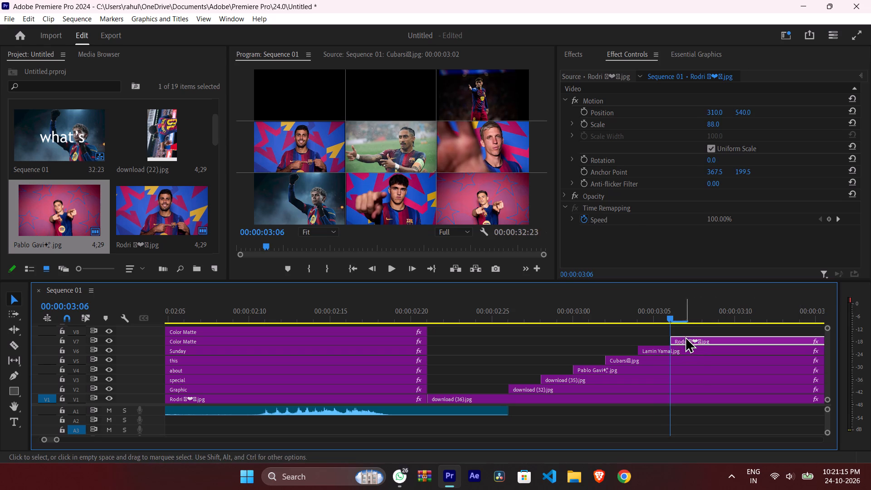
Enlarge the timeline to reach the upper tracks and move the photo clip on V8 earlier so it starts at 00:00:03:08.
drag(670, 317, 708, 313)
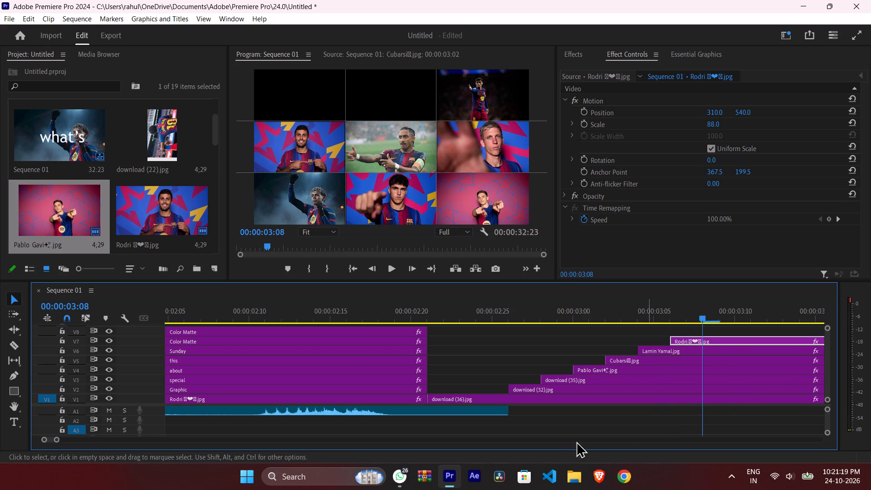
drag(829, 410, 829, 412)
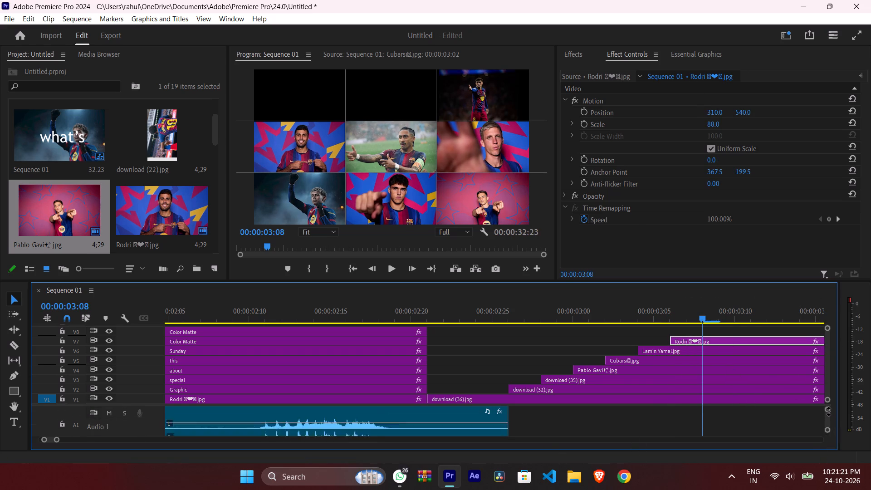
drag(829, 412, 825, 400)
drag(829, 431, 829, 435)
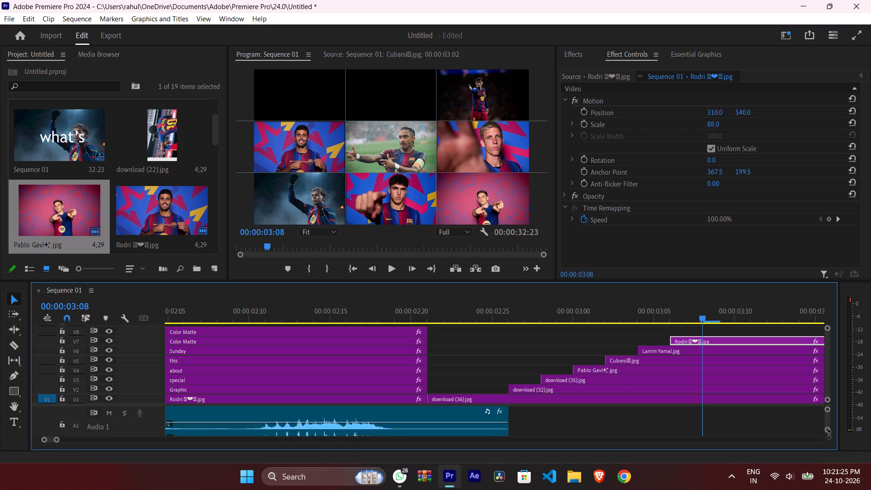
drag(829, 435, 830, 440)
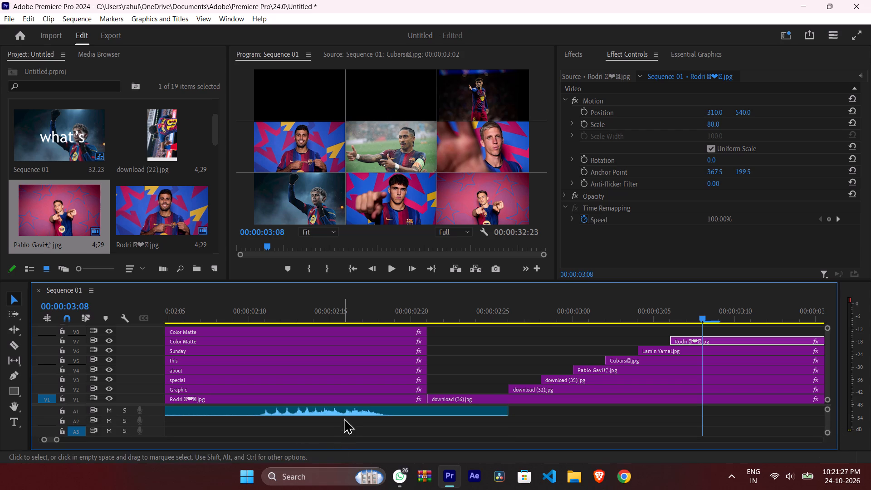
drag(391, 280, 391, 264)
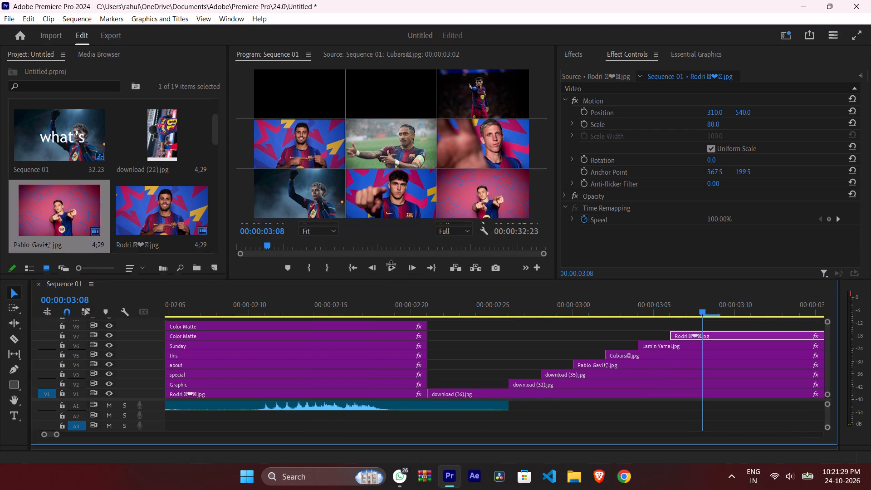
drag(391, 264, 387, 187)
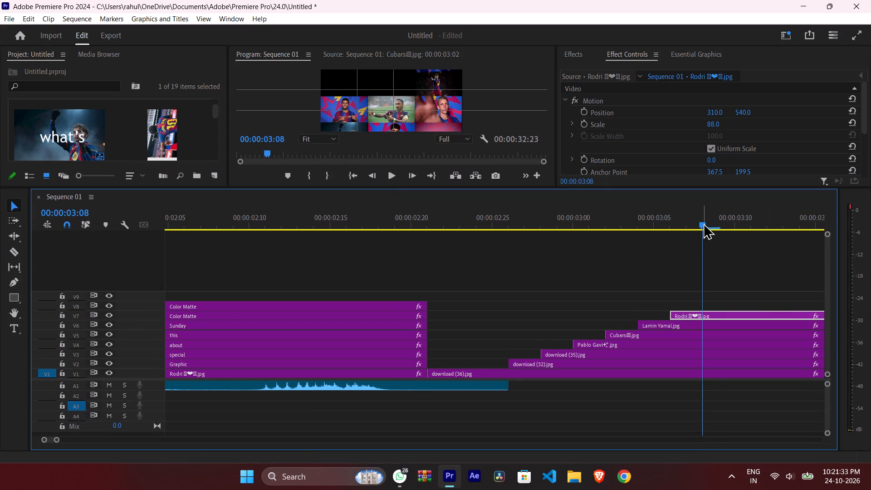
drag(703, 223, 456, 255)
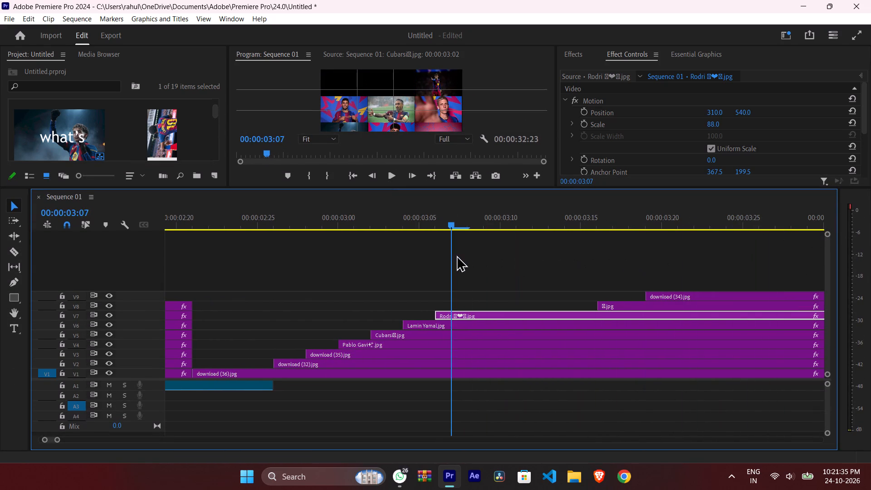
drag(456, 255, 464, 259)
click(617, 303)
drag(617, 303, 602, 302)
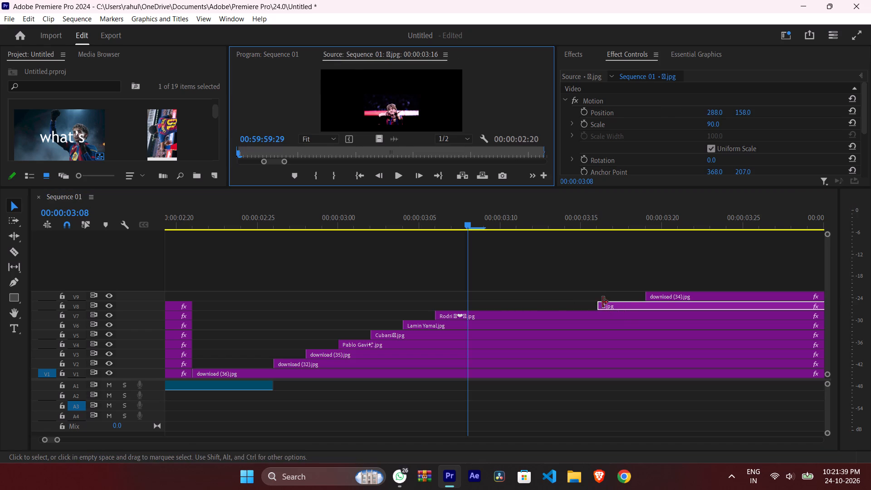
drag(602, 302, 524, 302)
drag(612, 307, 488, 304)
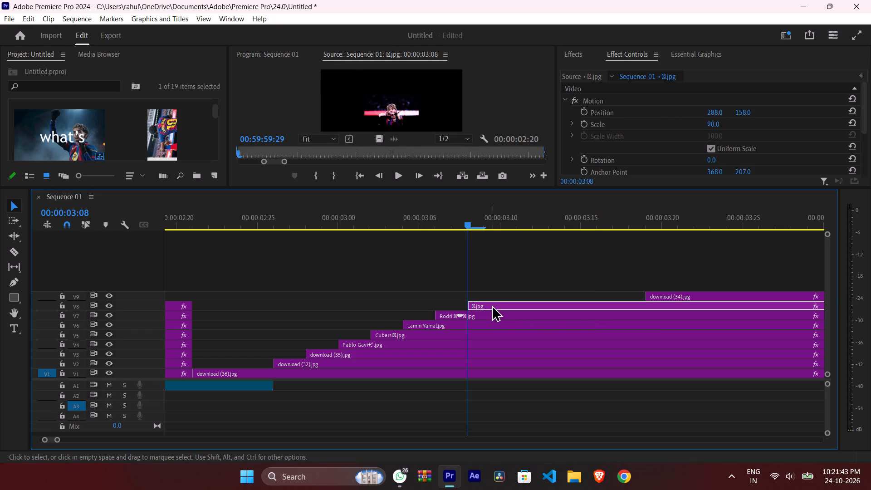
Move the download (34).jpg clip on V9 earlier so it starts at 00:00:03:10.
drag(469, 221, 502, 223)
drag(671, 295, 560, 293)
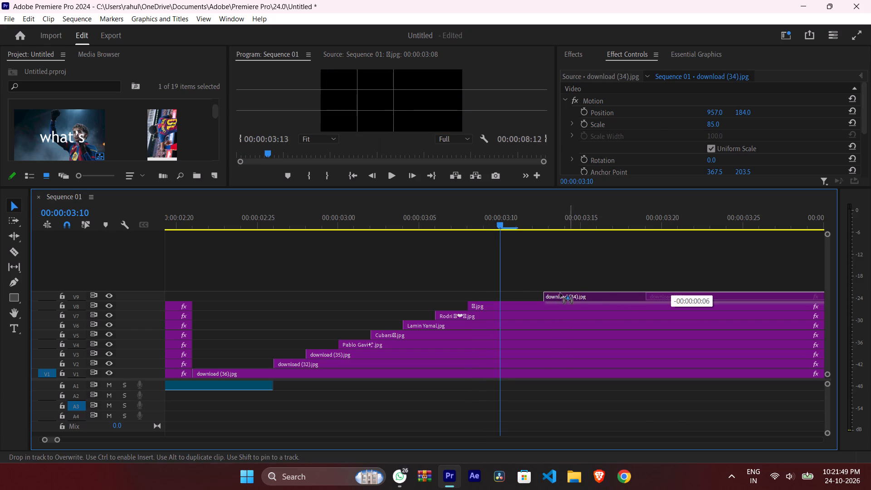
drag(560, 293, 527, 293)
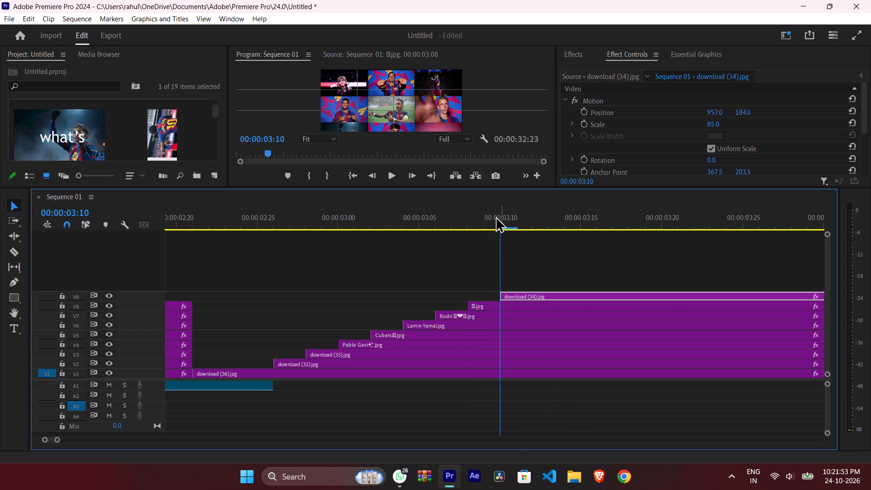
Play the sequence repeatedly from the beginning to check the timing of the Sunday titles and the nine-photo grid build-up.
drag(501, 225, 0, 234)
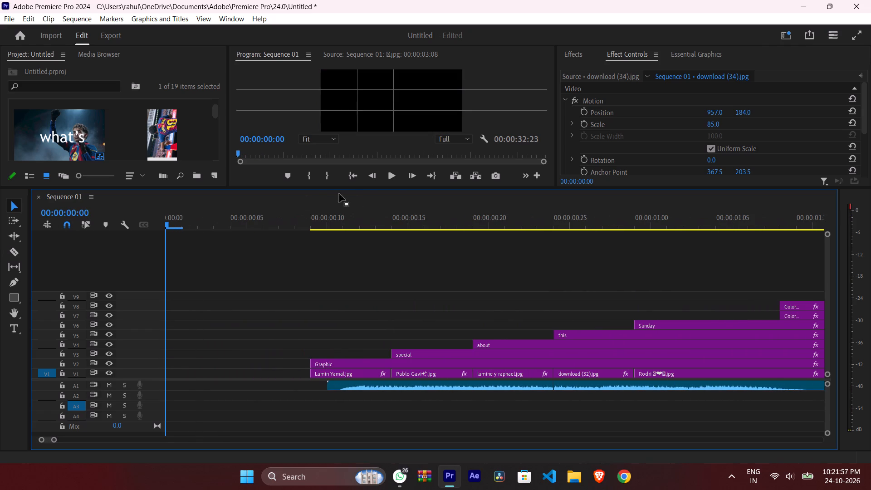
drag(398, 188, 388, 267)
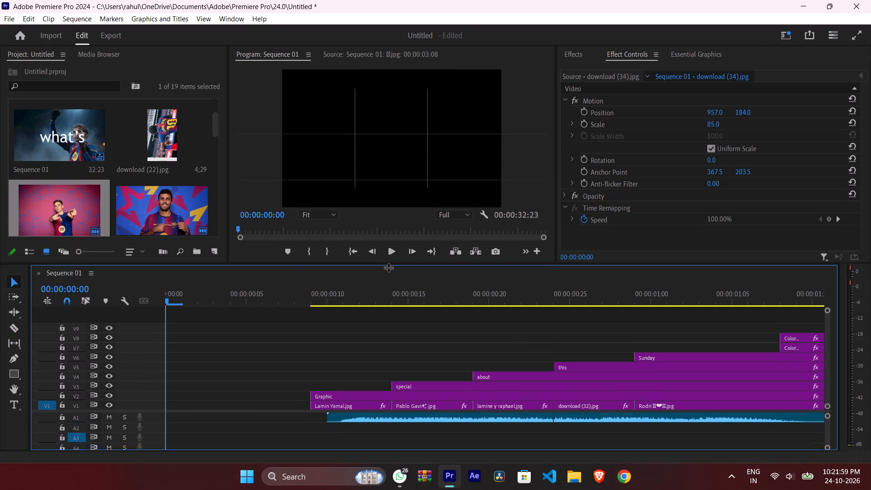
drag(388, 267, 388, 268)
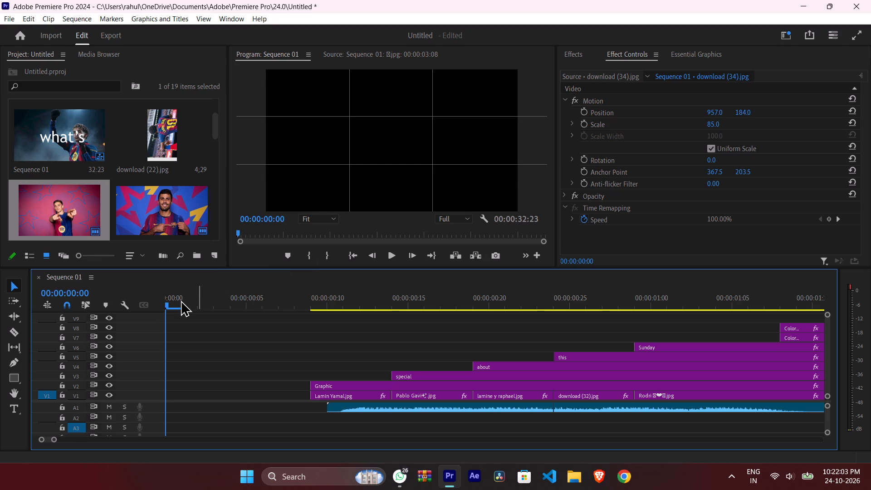
key(space)
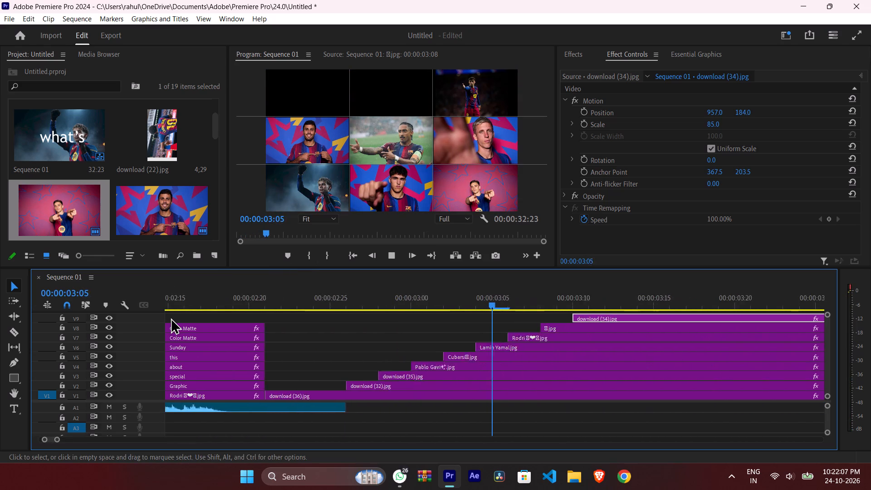
key(space)
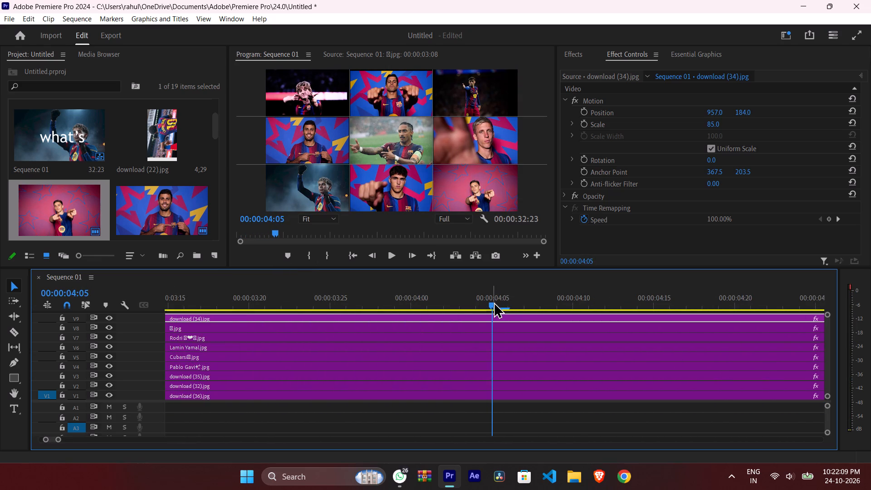
drag(493, 302, 0, 303)
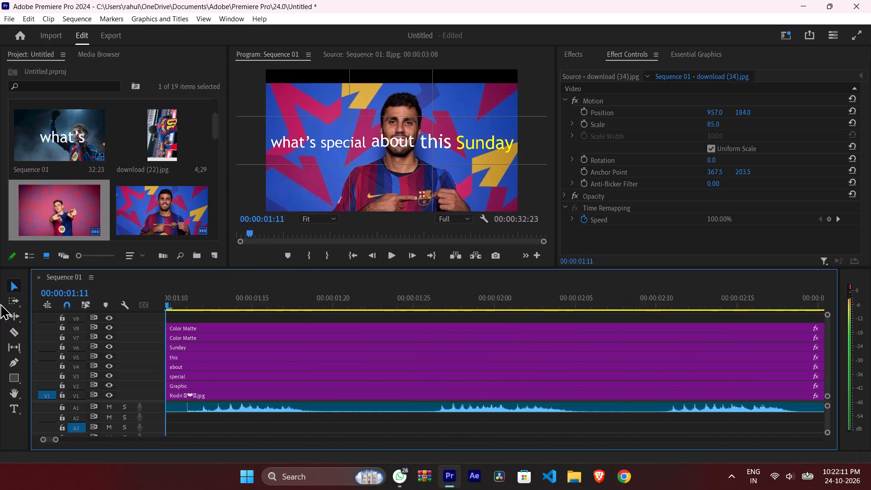
drag(0, 303, 0, 301)
key(space)
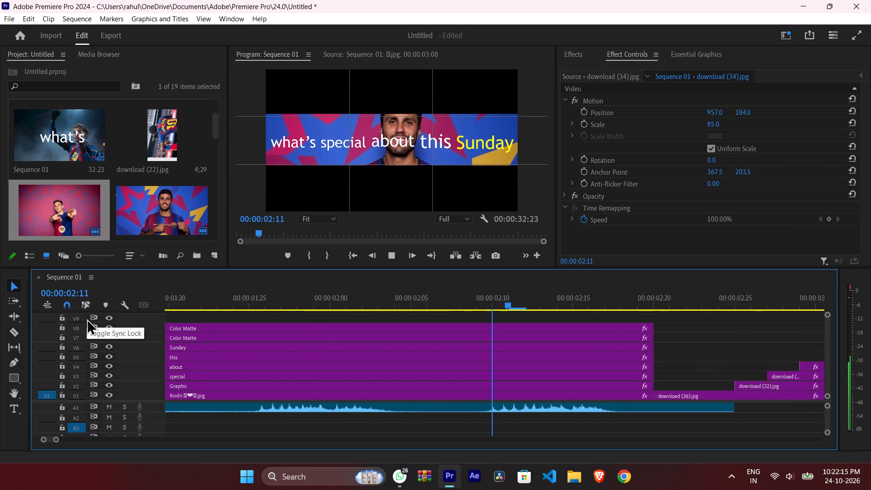
key(space)
drag(491, 306, 0, 304)
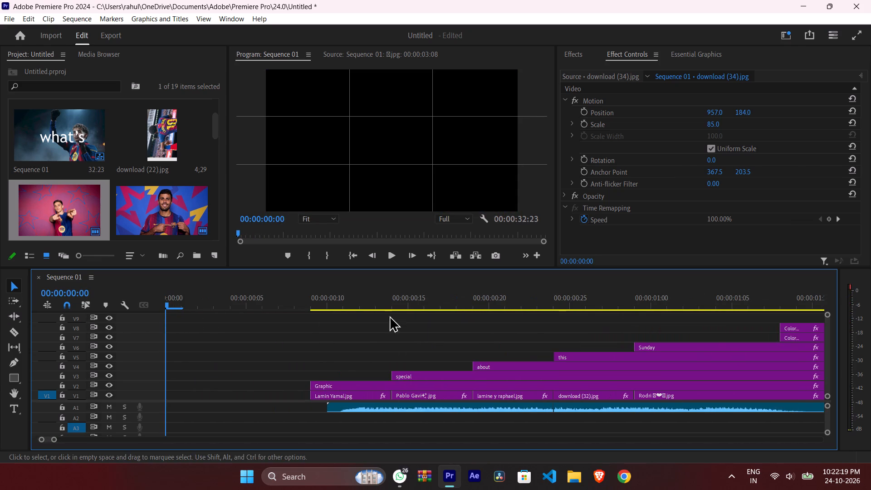
key(space)
key(space)
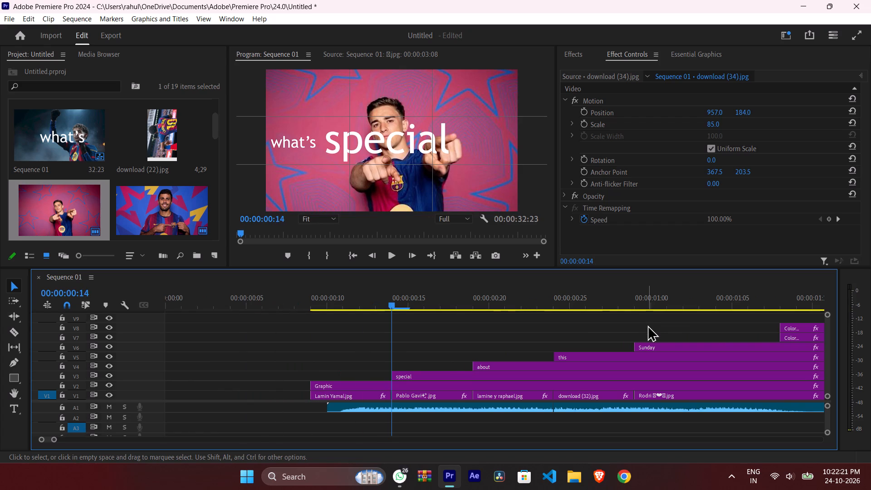
key(space)
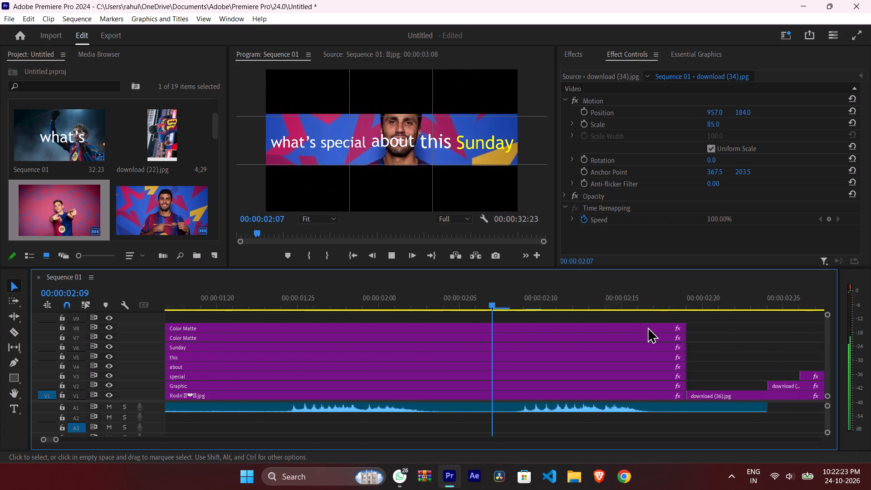
key(space)
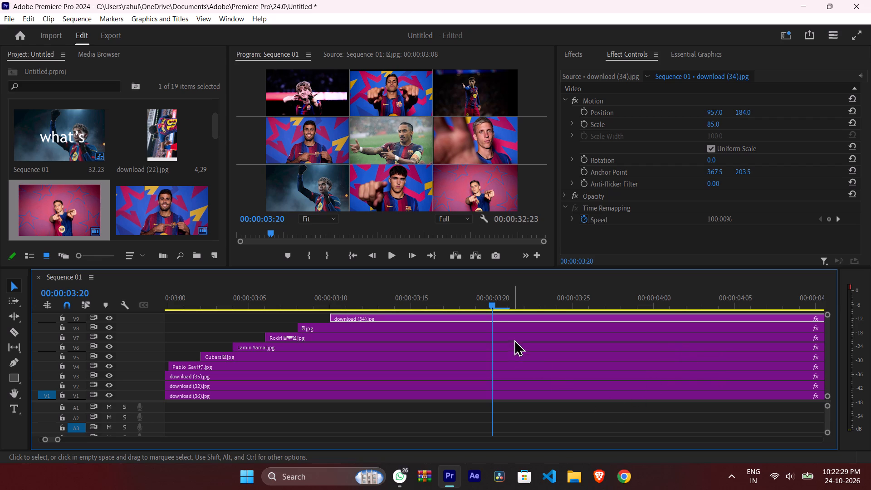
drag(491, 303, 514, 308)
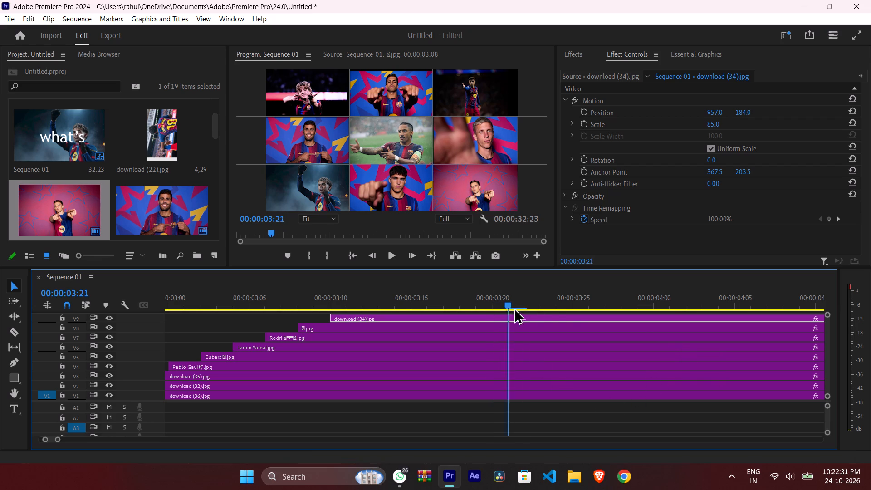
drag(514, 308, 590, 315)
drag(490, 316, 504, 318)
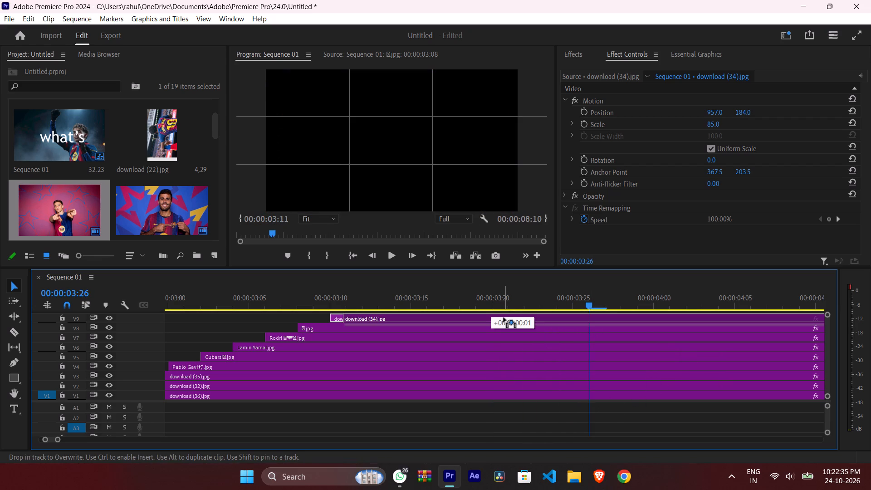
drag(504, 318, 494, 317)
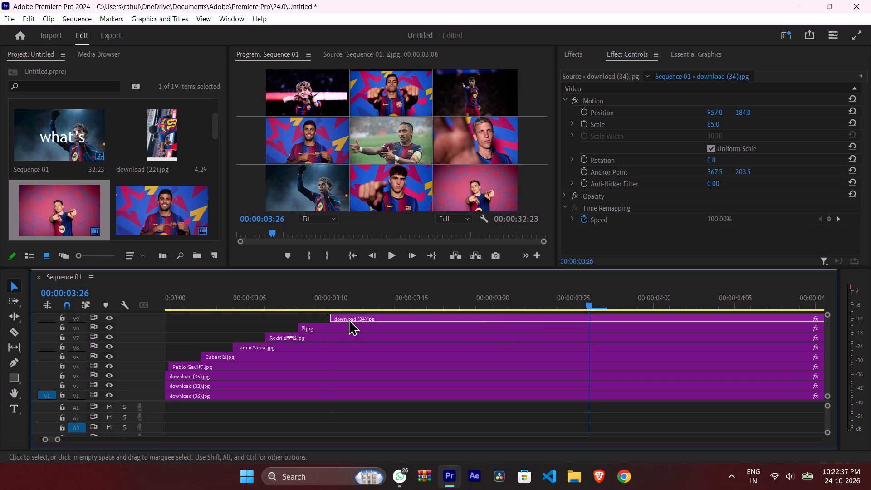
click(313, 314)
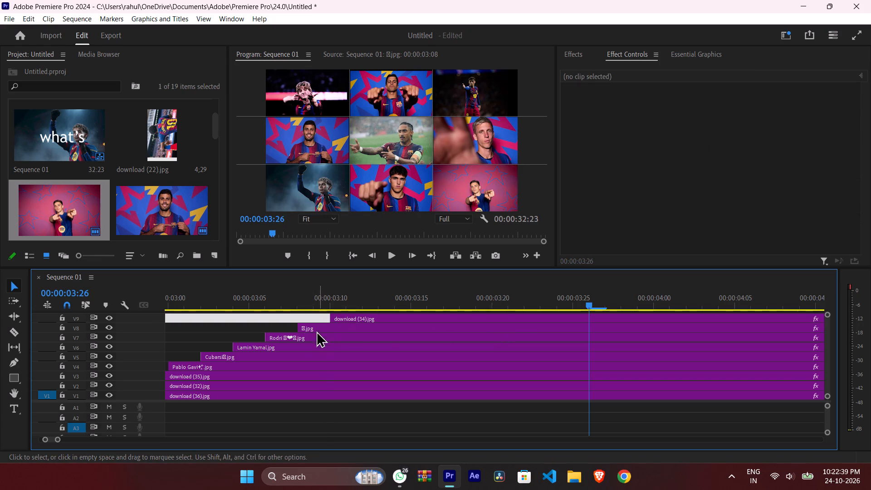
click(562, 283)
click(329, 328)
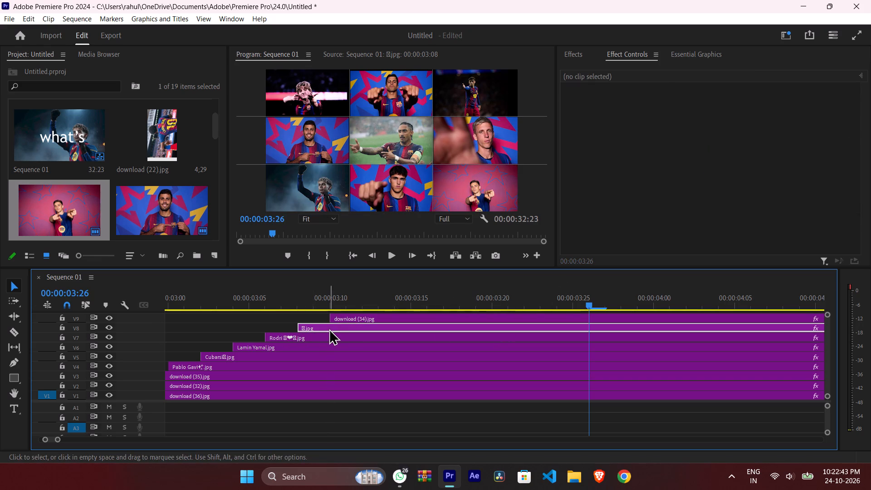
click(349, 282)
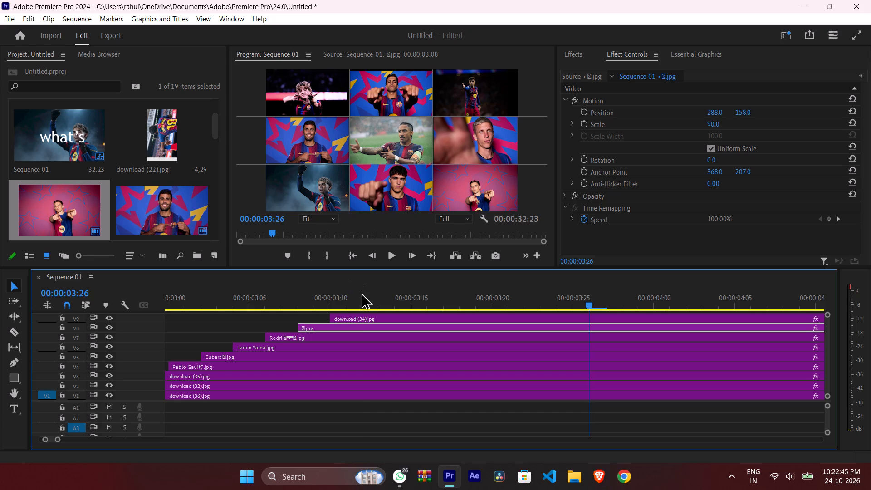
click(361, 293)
Split all nine grid photo clips on V1 to V9 at 00:00:04:03 with the Razor tool.
drag(310, 318, 355, 318)
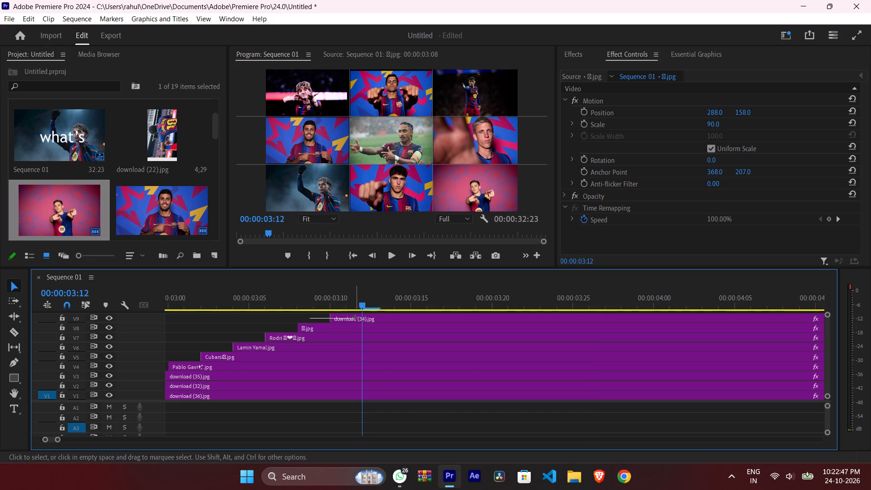
drag(355, 318, 442, 398)
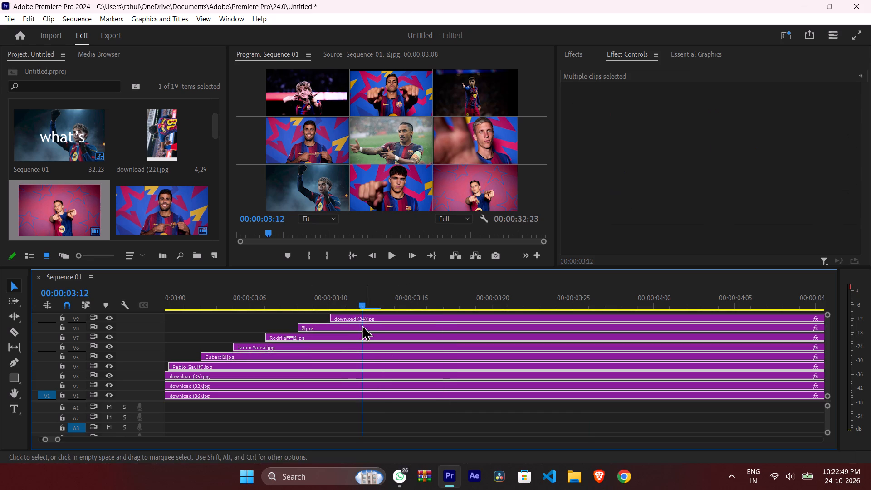
drag(362, 305, 560, 309)
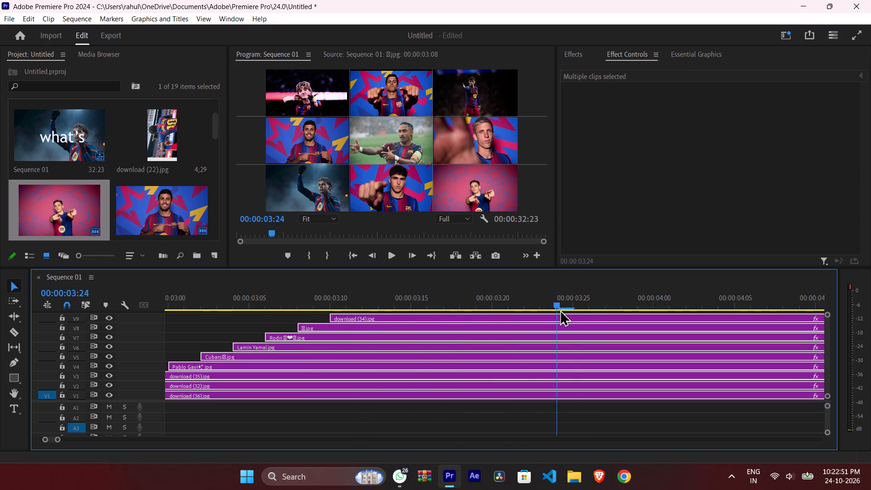
drag(560, 309, 654, 309)
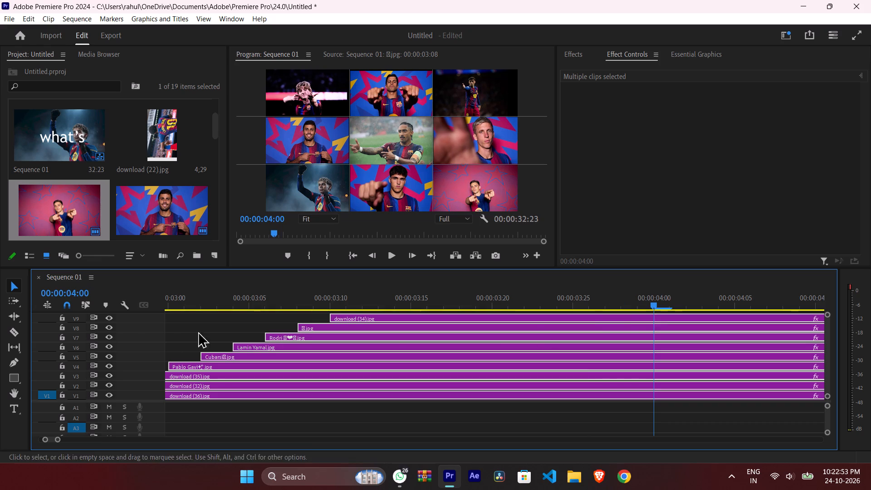
click(20, 335)
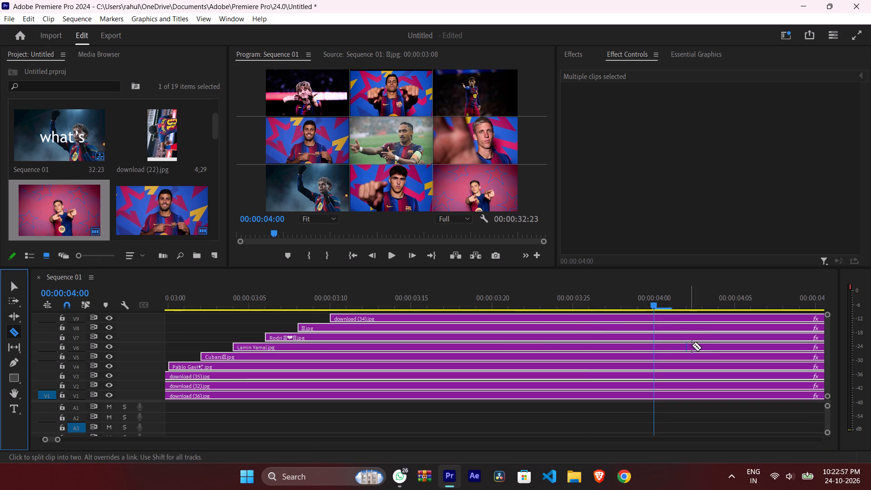
click(708, 345)
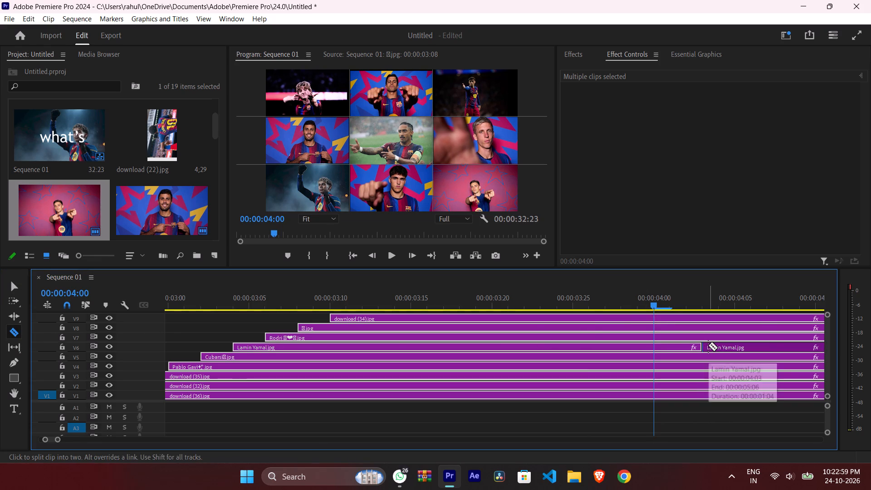
click(703, 340)
click(702, 326)
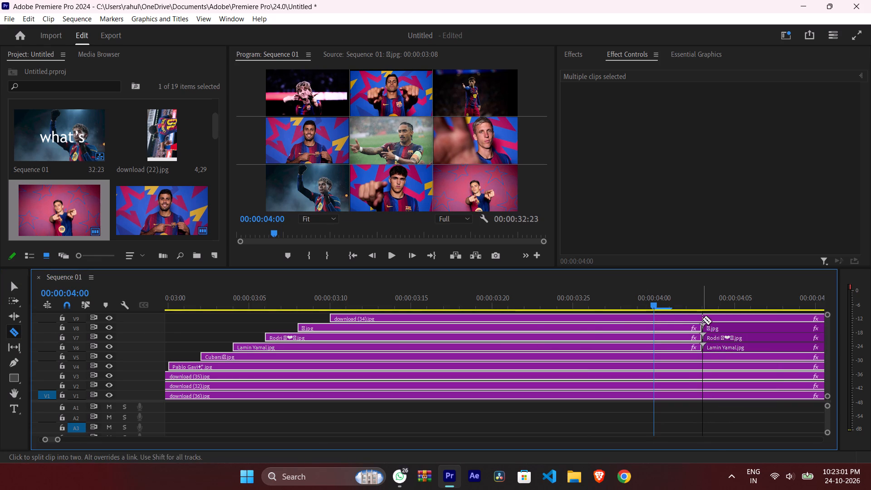
click(702, 320)
click(702, 359)
click(705, 367)
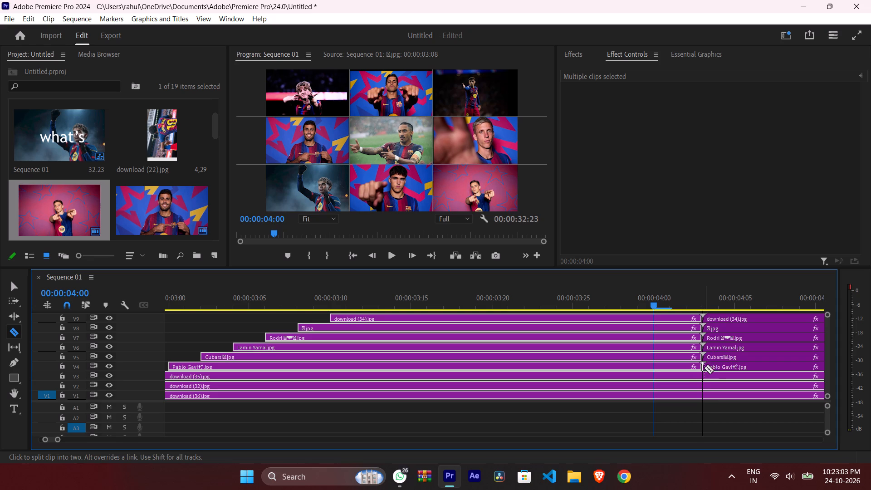
click(705, 377)
click(707, 388)
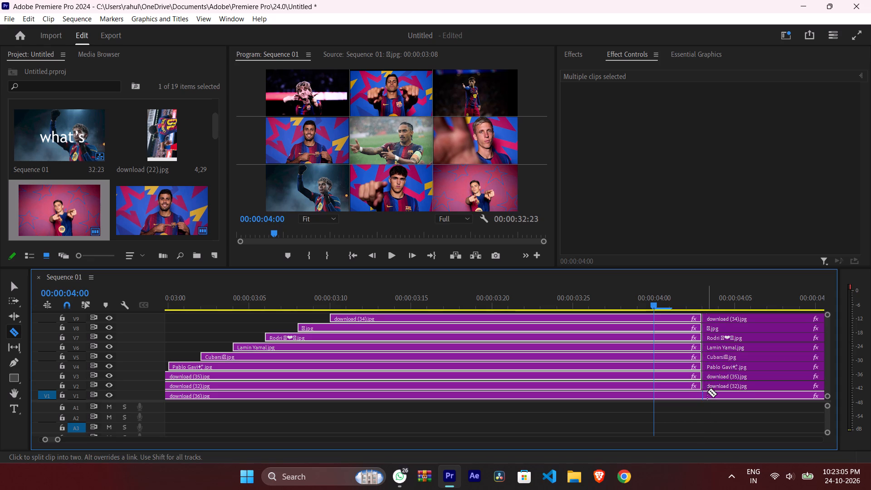
click(707, 392)
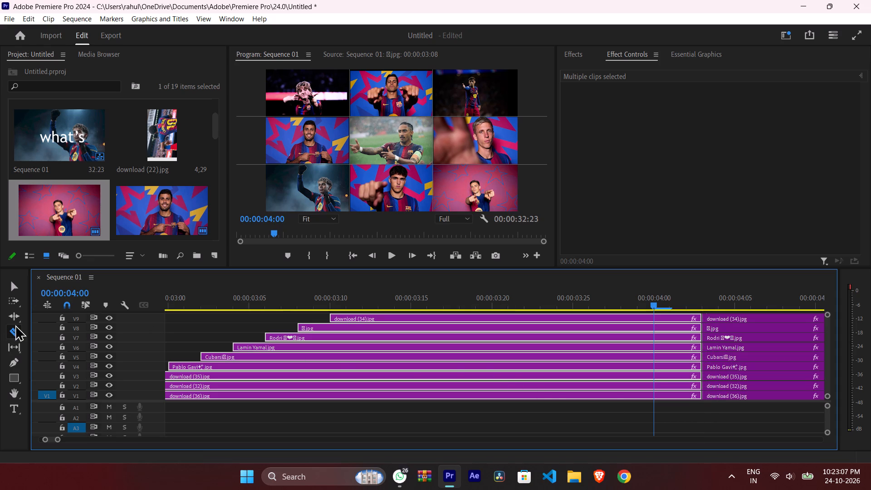
Delete the trailing pieces of the nine photo clips after the cut at 00:00:04:03.
click(15, 290)
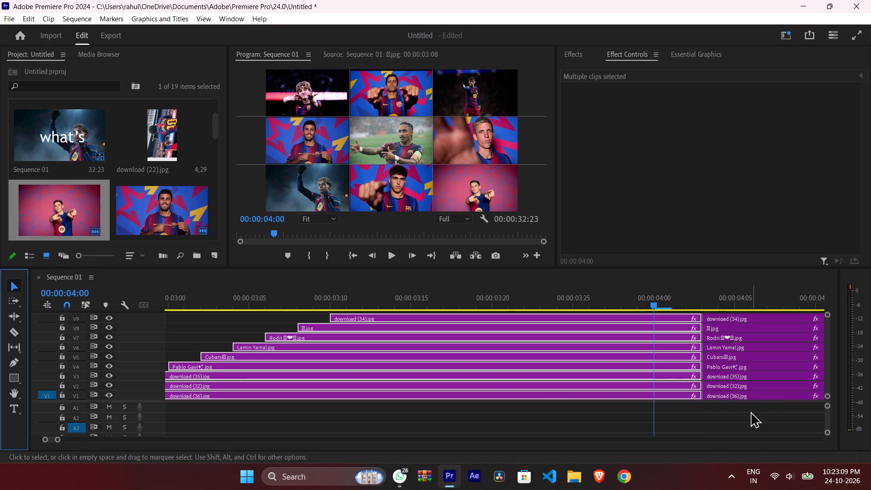
click(749, 411)
drag(763, 410, 717, 316)
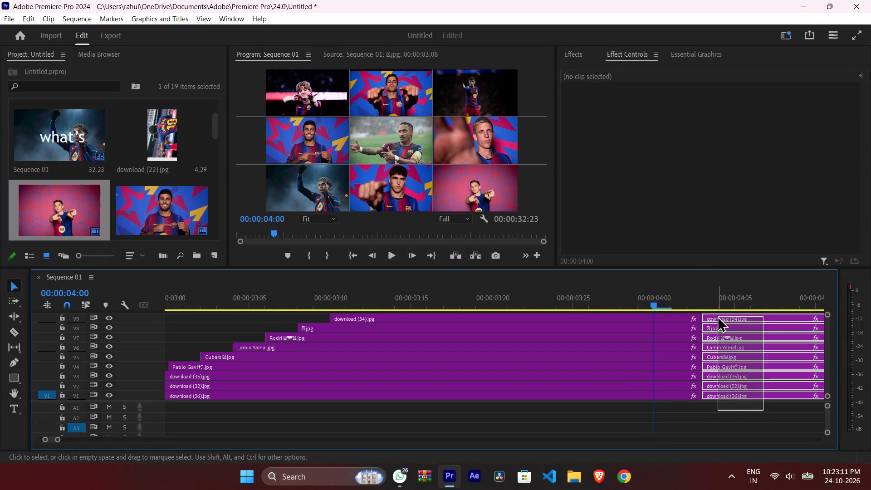
drag(717, 316, 718, 316)
key(Delete)
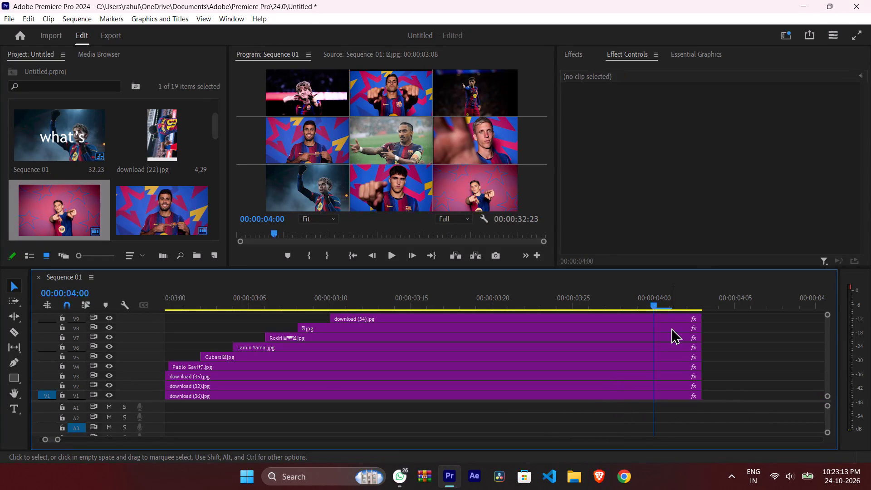
Play the sequence from the beginning through the end of the trimmed photo grid to check it.
drag(655, 302, 0, 317)
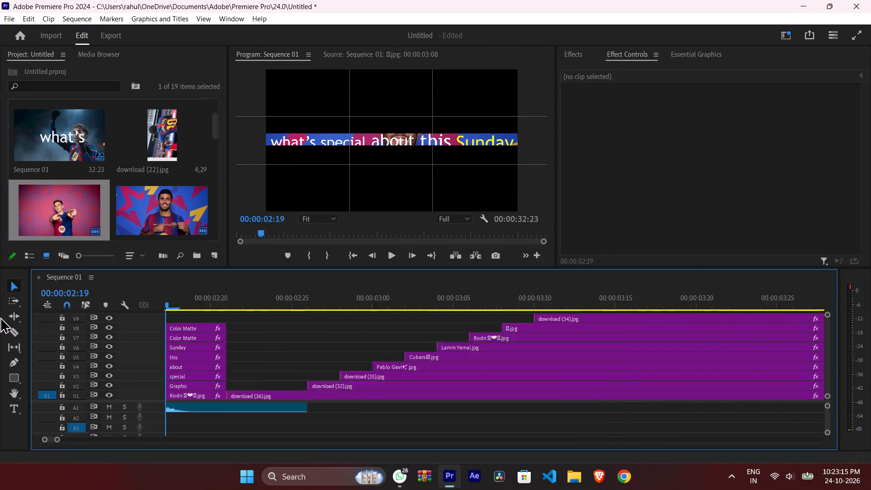
drag(0, 317, 0, 285)
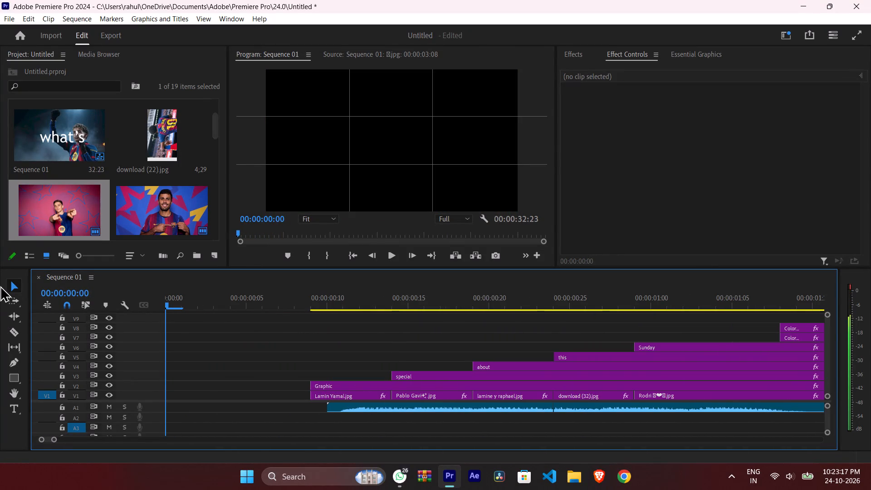
drag(0, 285, 2, 286)
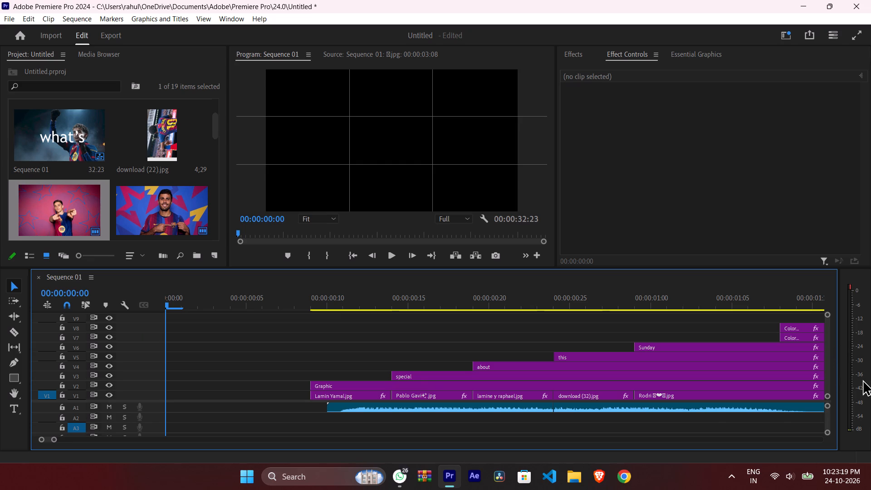
key(space)
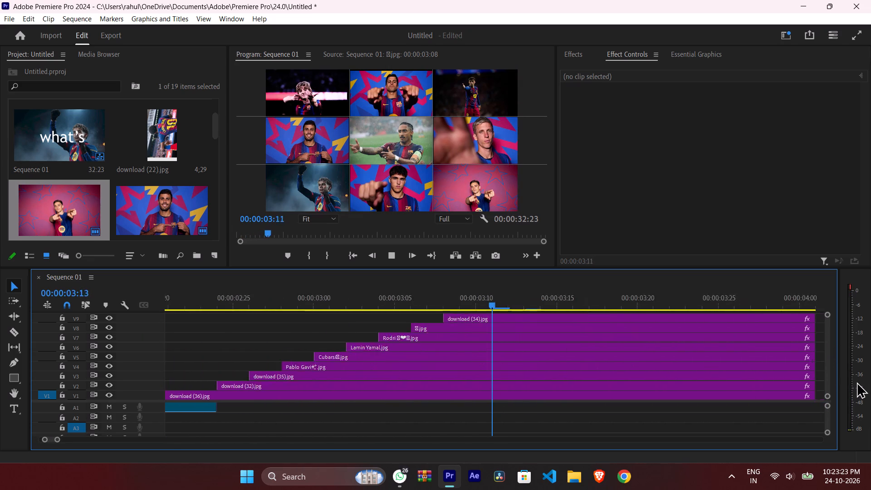
key(space)
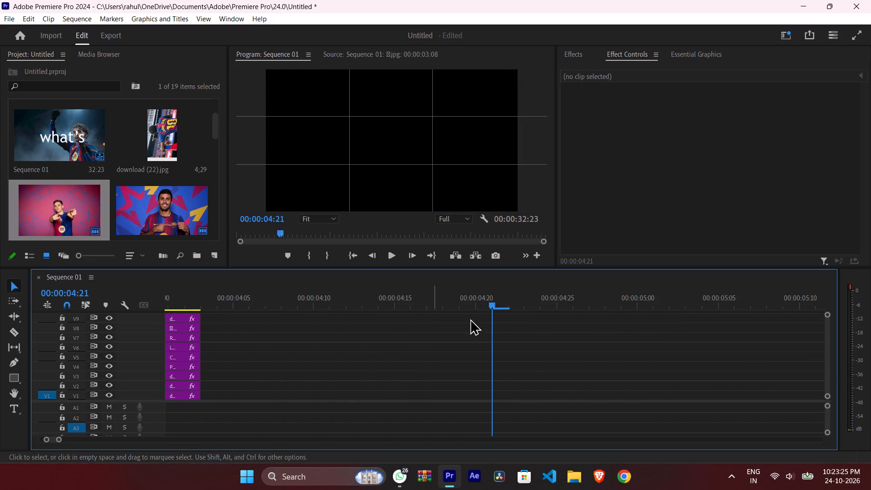
Replay and scrub the transition from the Sunday titles to the nine-photo grid to examine its timing.
drag(491, 305, 60, 331)
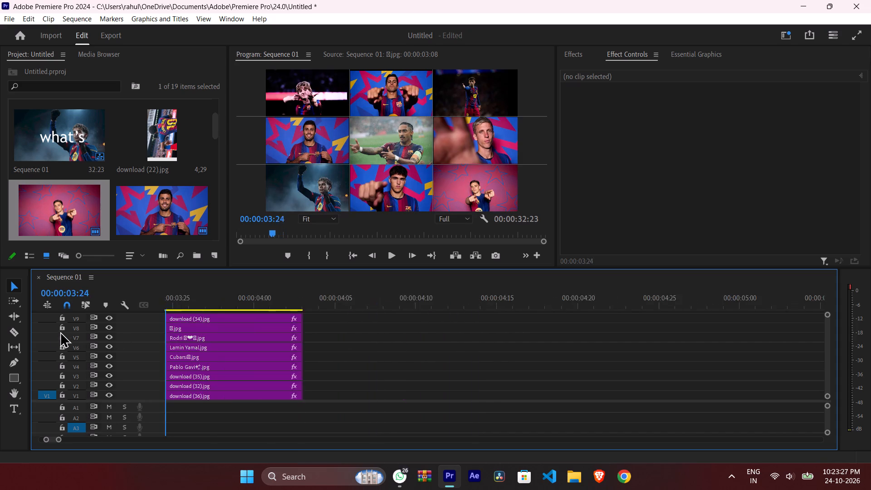
drag(60, 331, 468, 358)
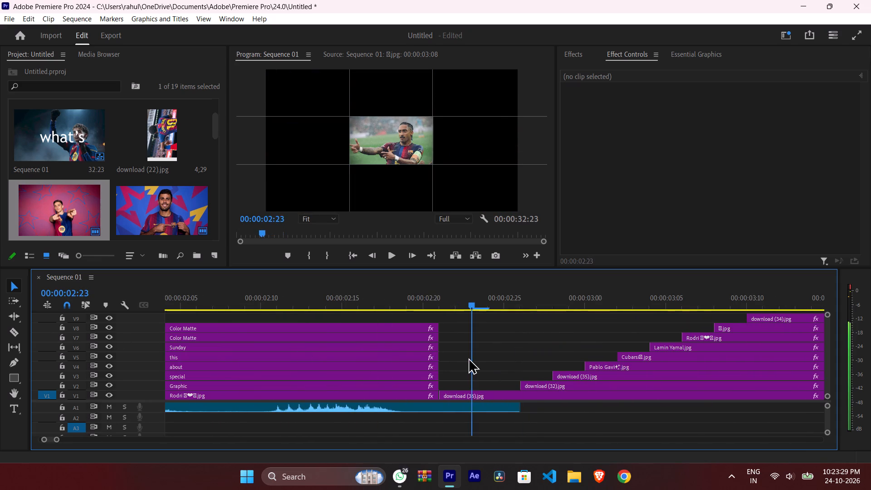
drag(468, 358, 684, 372)
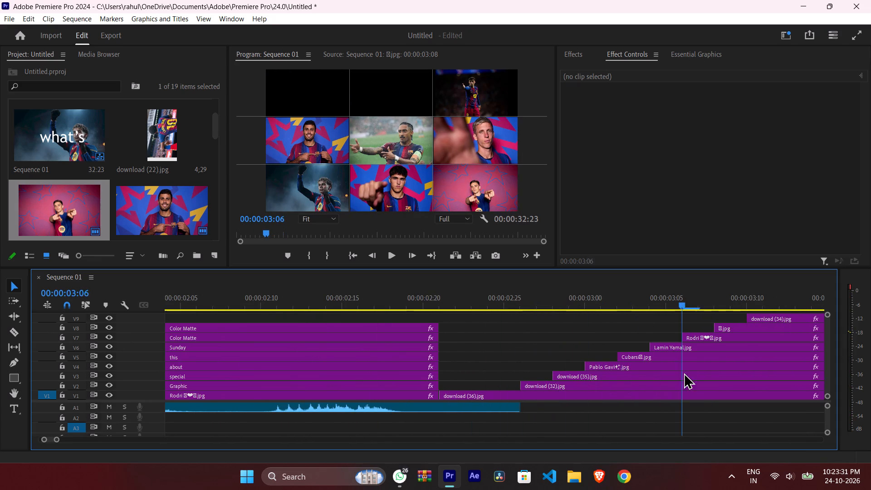
drag(684, 372, 294, 366)
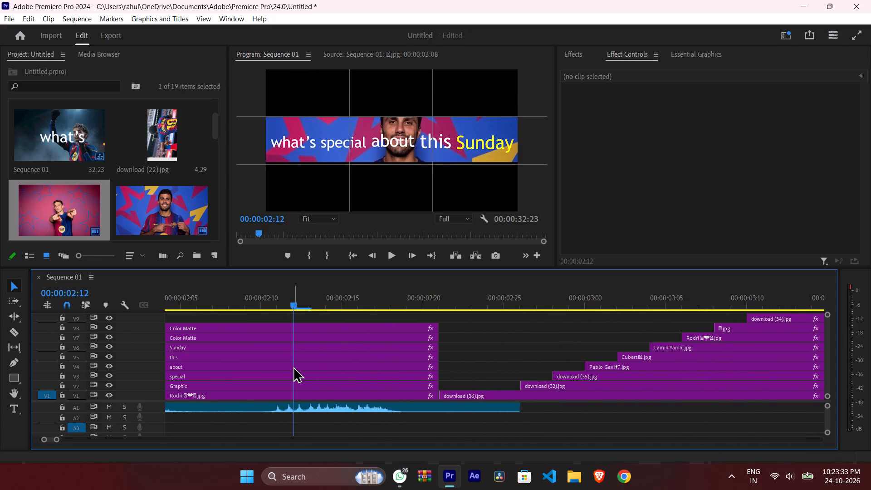
key(space)
key(space)
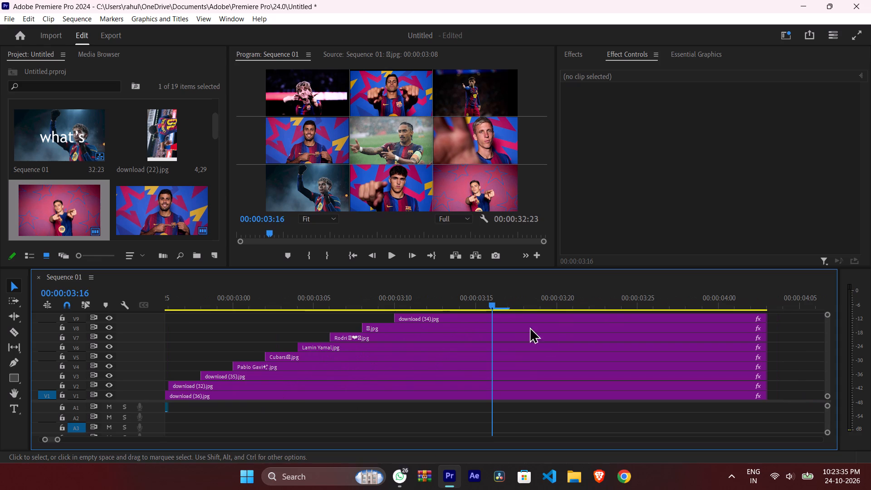
drag(493, 303, 78, 329)
key(space)
key(space)
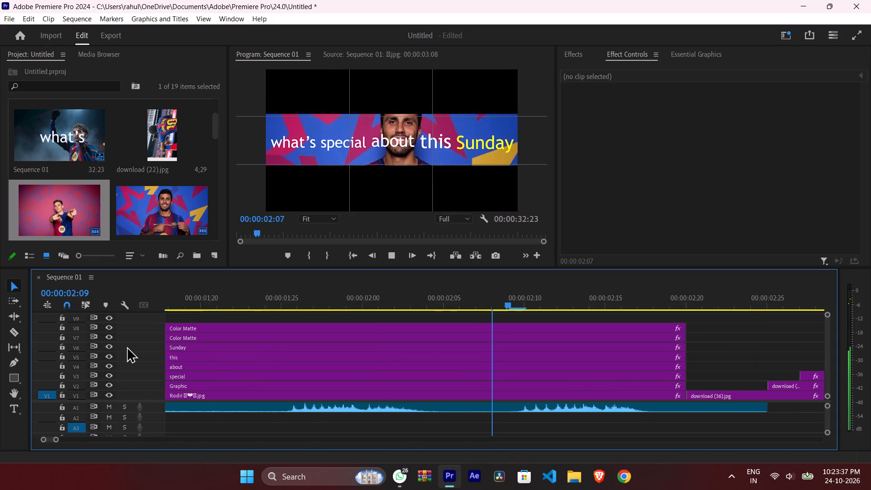
key(space)
key(space)
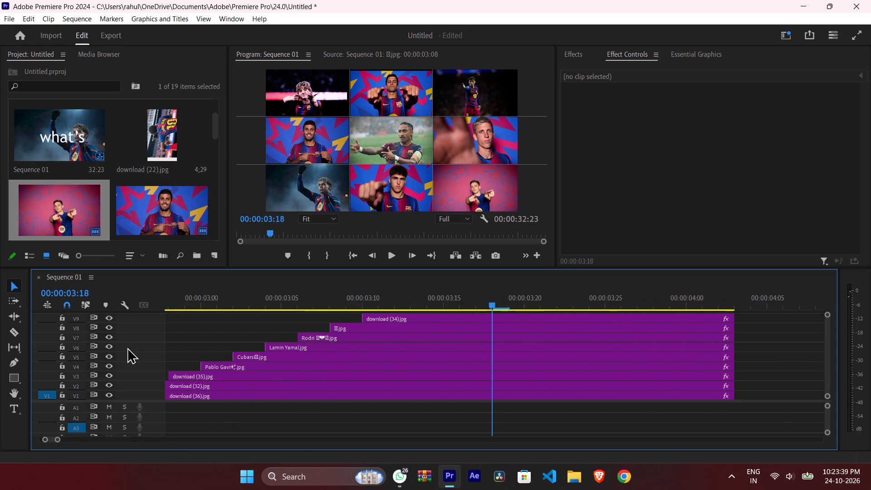
drag(493, 306, 119, 328)
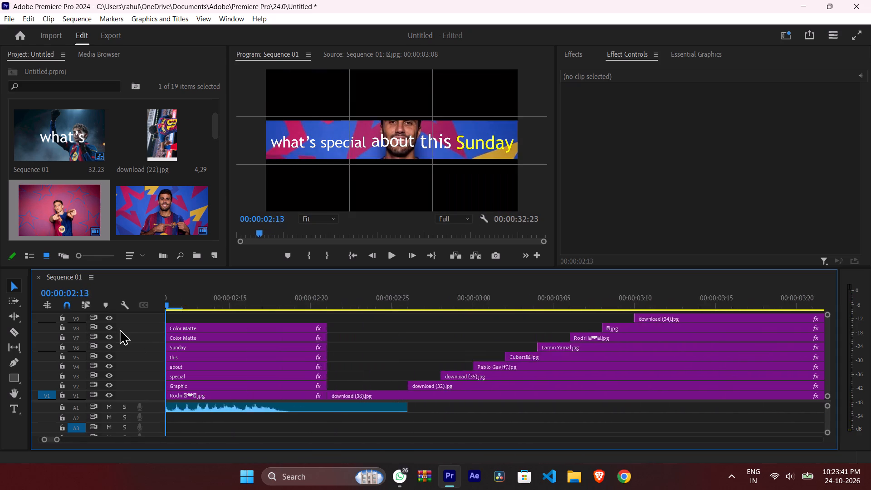
drag(119, 328, 480, 326)
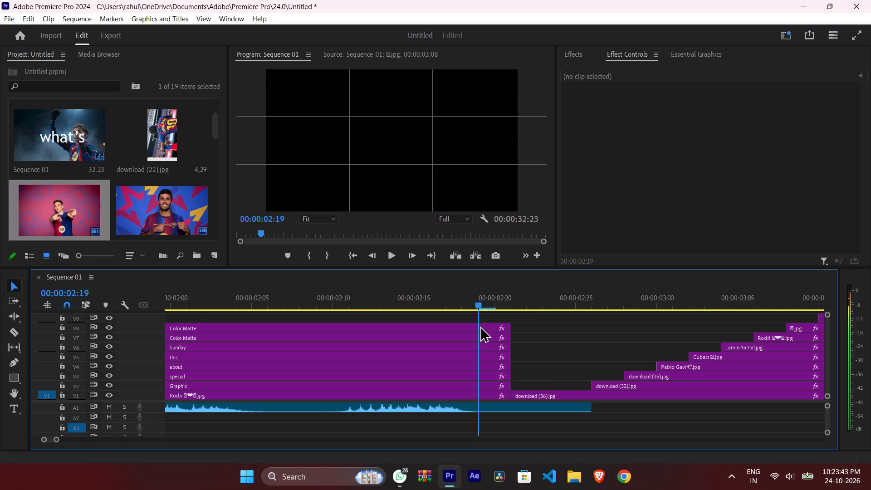
drag(480, 326, 506, 326)
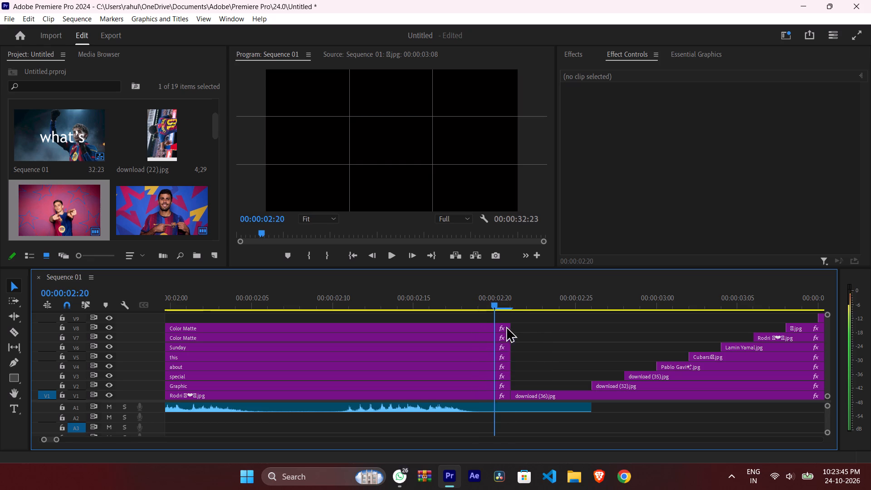
drag(506, 326, 538, 326)
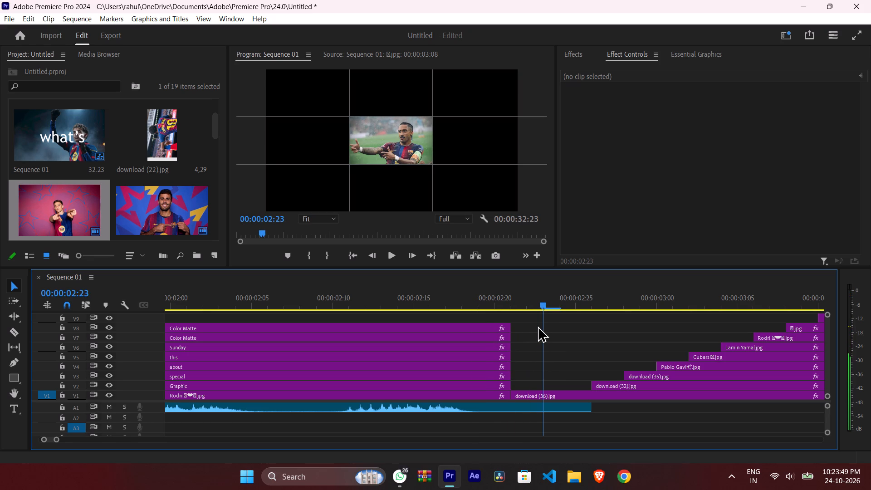
drag(538, 326, 403, 326)
key(space)
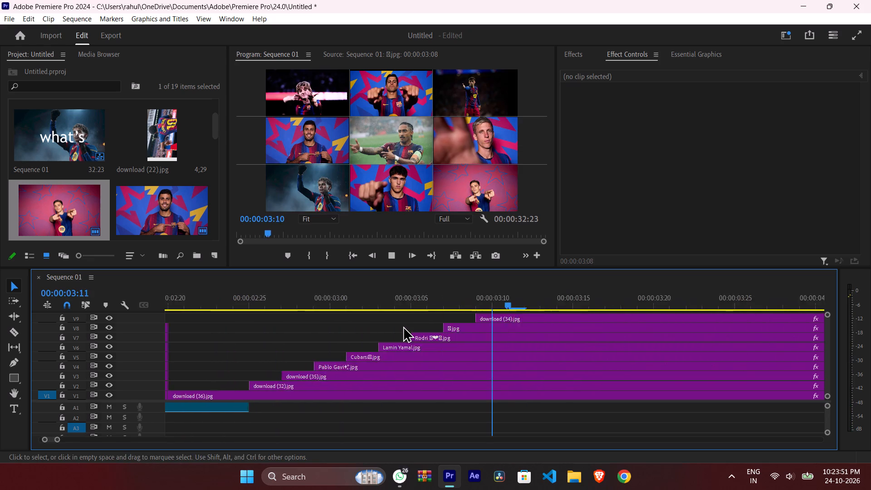
key(space)
drag(493, 305, 11, 305)
key(space)
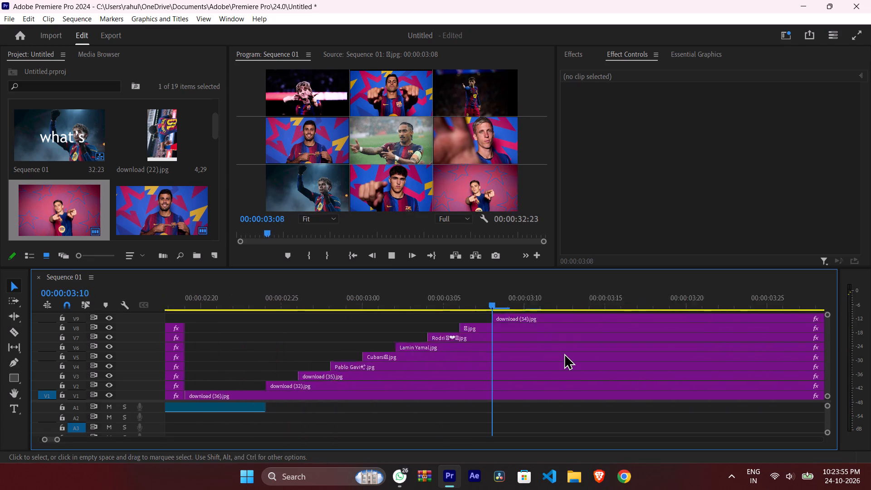
key(space)
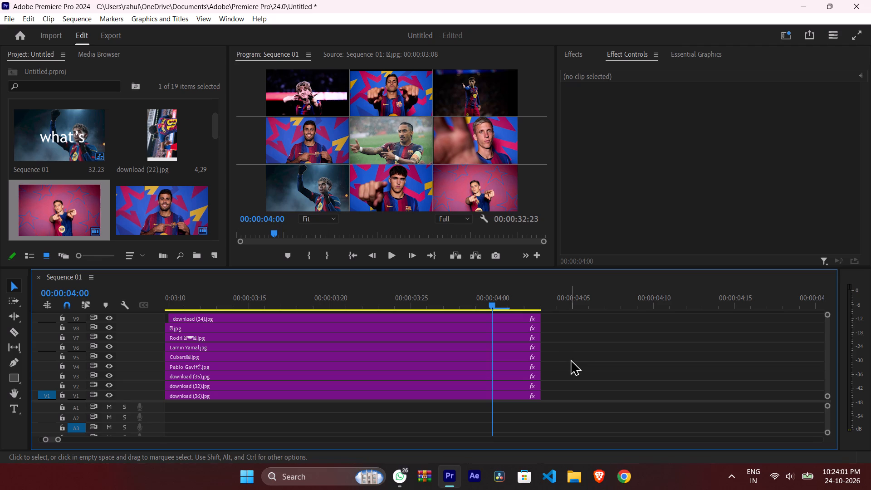
drag(491, 301, 459, 303)
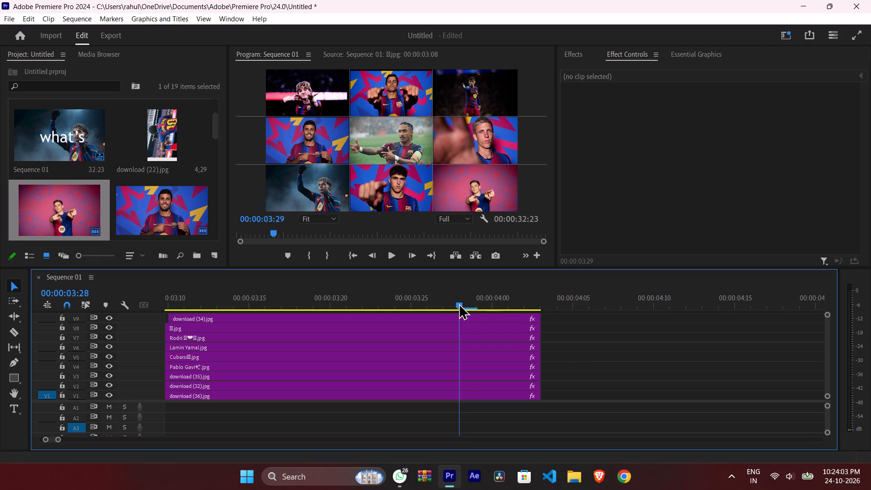
drag(459, 303, 191, 315)
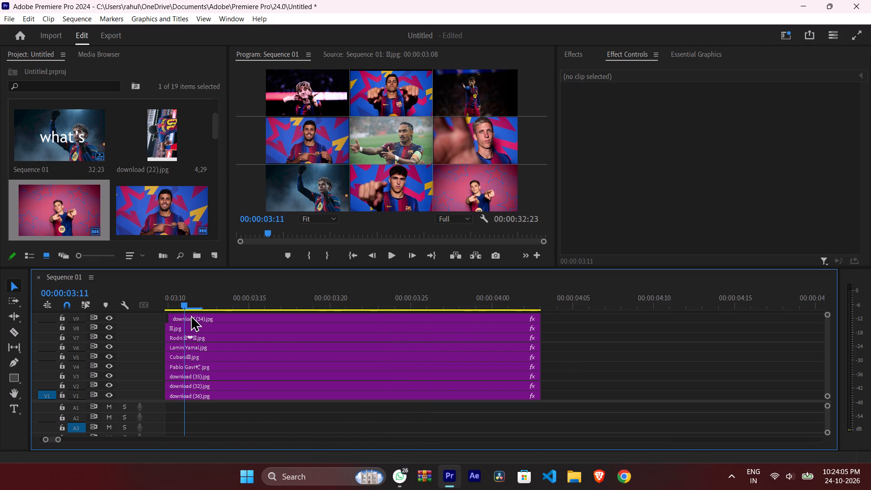
drag(191, 315, 194, 320)
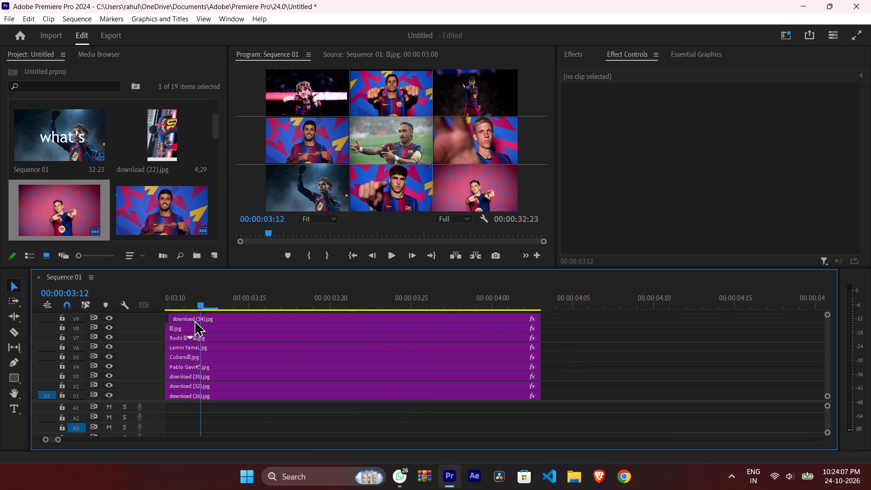
drag(194, 320, 194, 323)
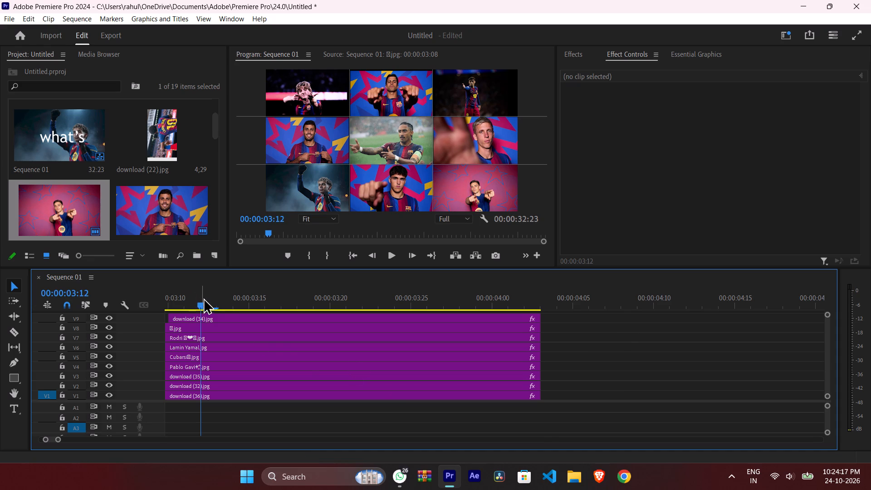
Delete the stray Rodri photo clip on V4 near 00:00:08:00.
drag(201, 298, 0, 358)
drag(53, 441, 86, 445)
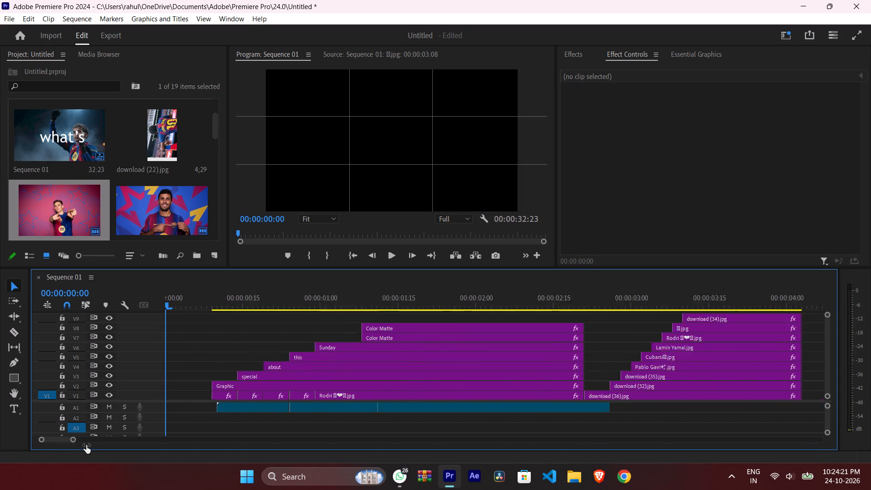
drag(86, 445, 101, 448)
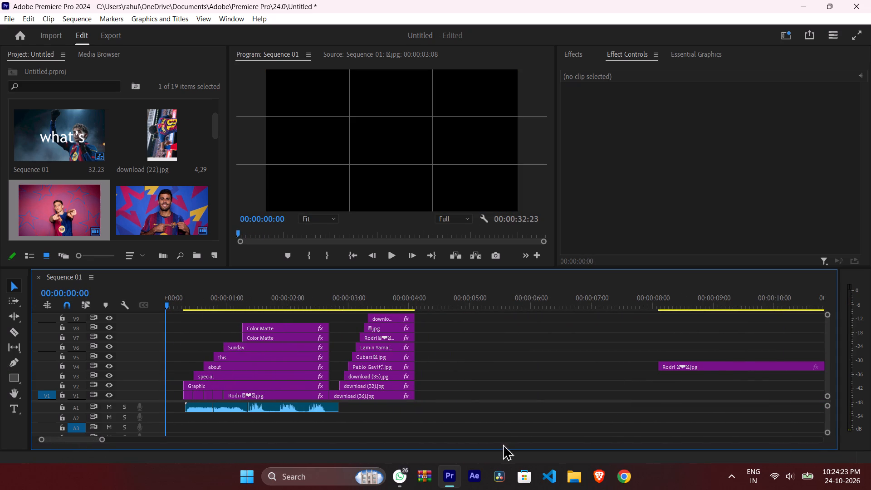
click(707, 366)
key(Delete)
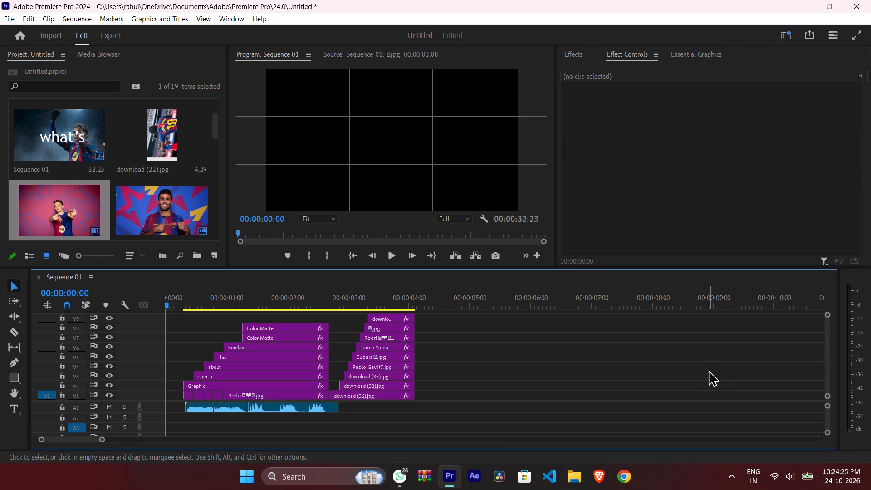
Play the sequence from the start twice to review the titles and the nine-photo grid against the audio.
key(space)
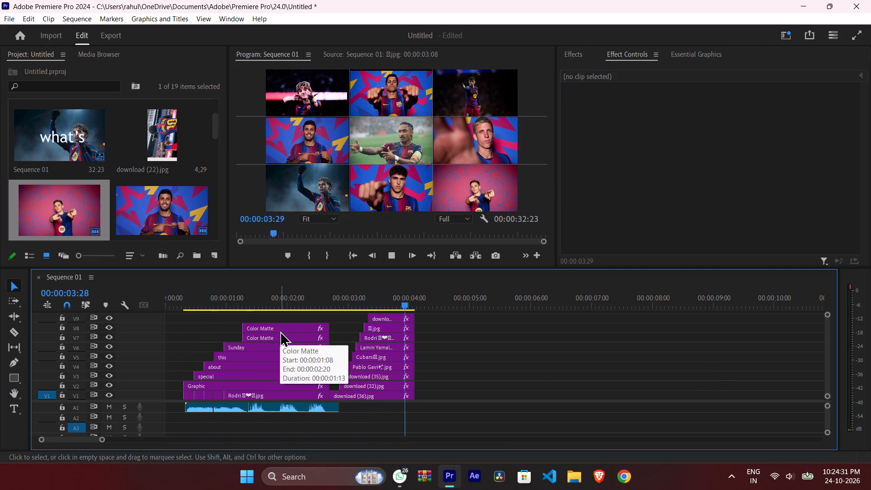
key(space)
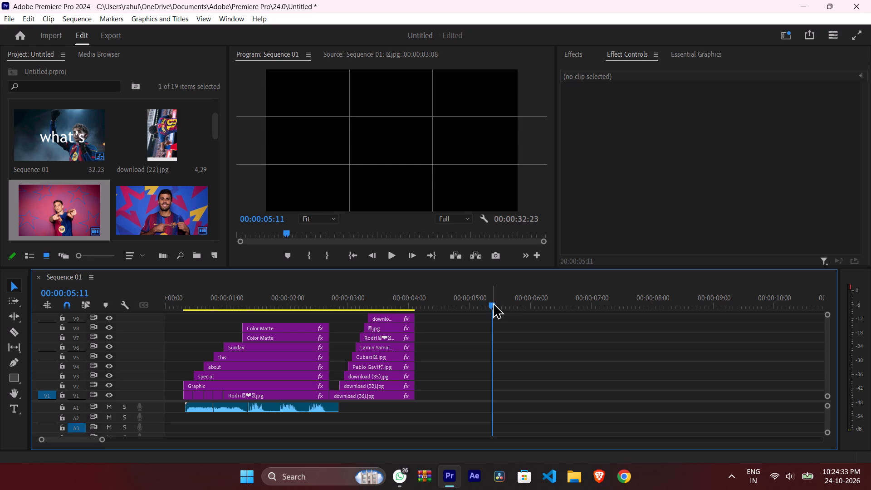
drag(491, 302, 0, 299)
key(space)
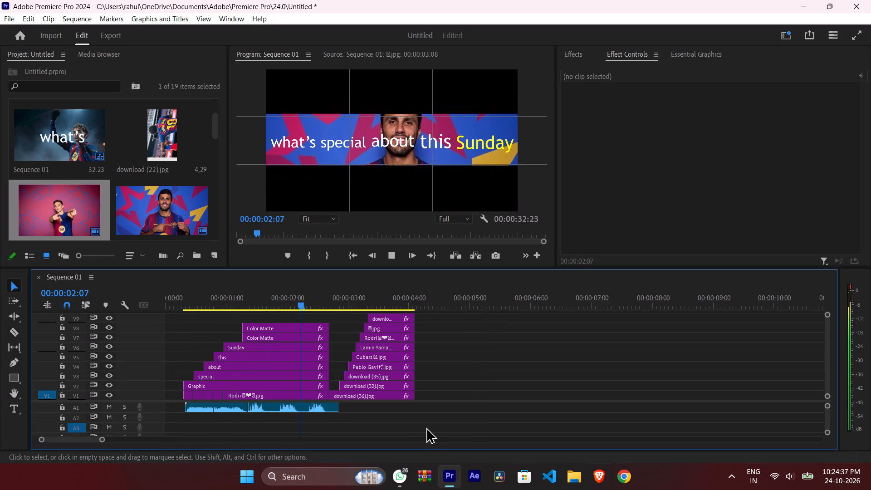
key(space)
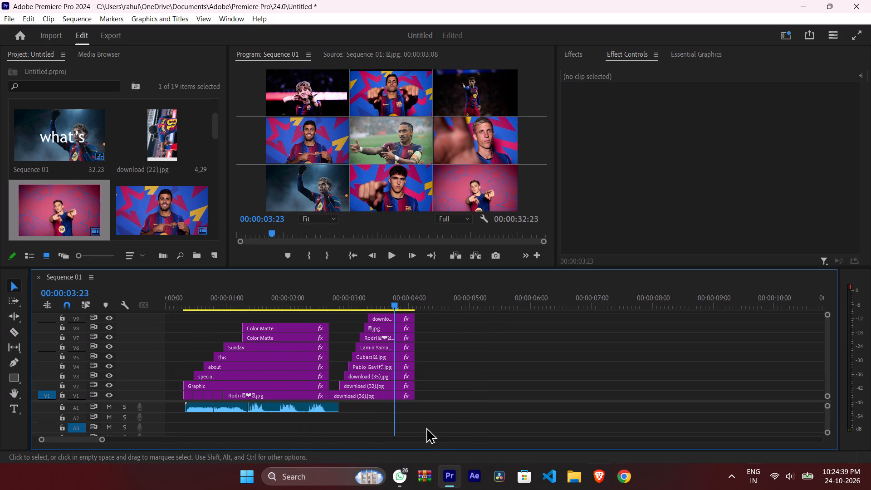